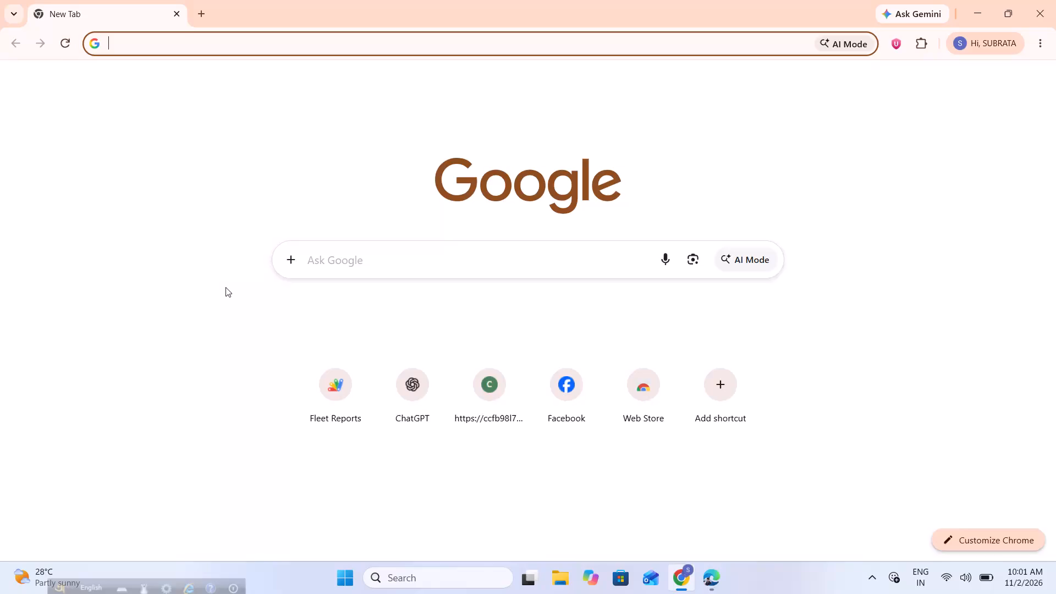
Open the Fleet Reports page from the October 30, 2026 entries in the browsing history.
key("ctrl+h")
scroll(564, 298, "down", 1)
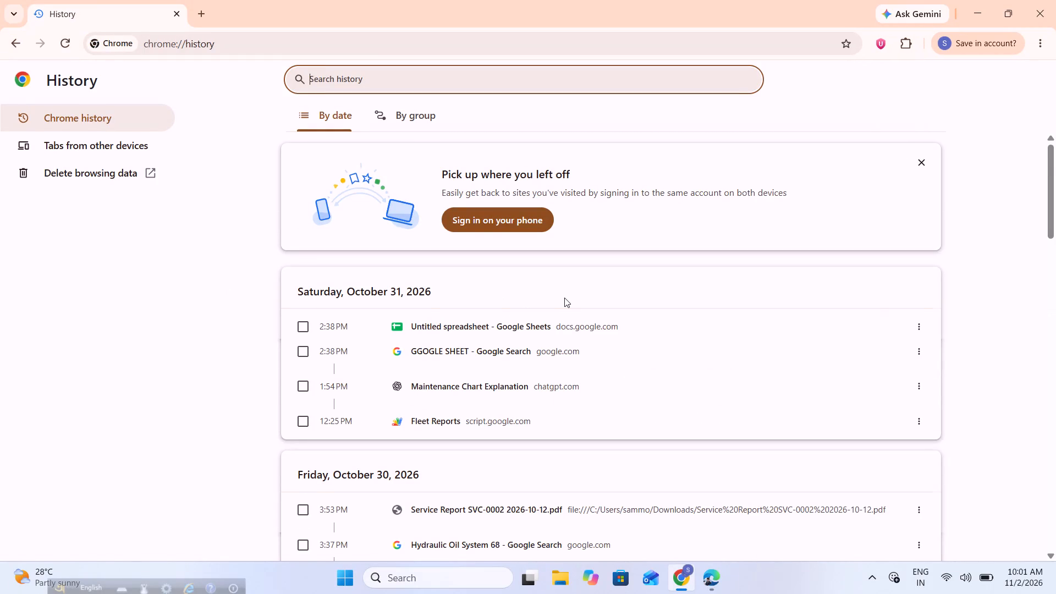
scroll(564, 298, "down", 2)
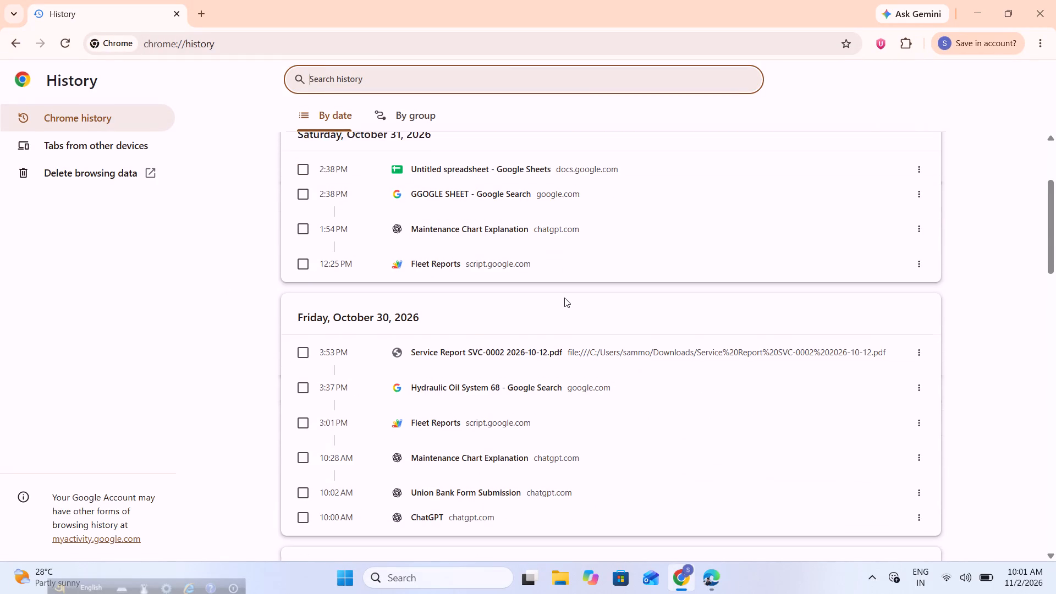
scroll(564, 298, "down", 1)
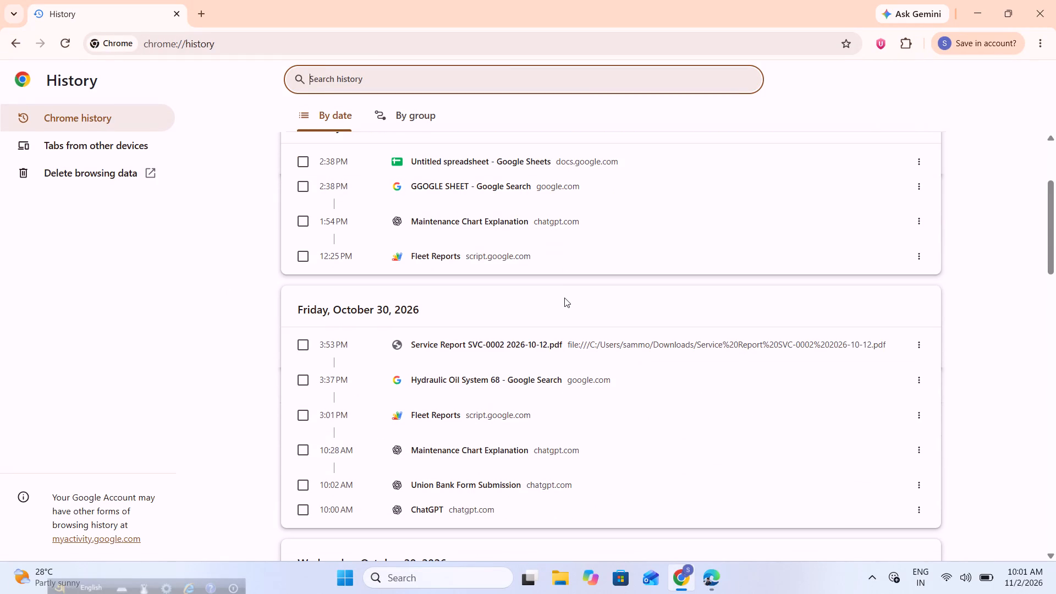
scroll(564, 298, "down", 1)
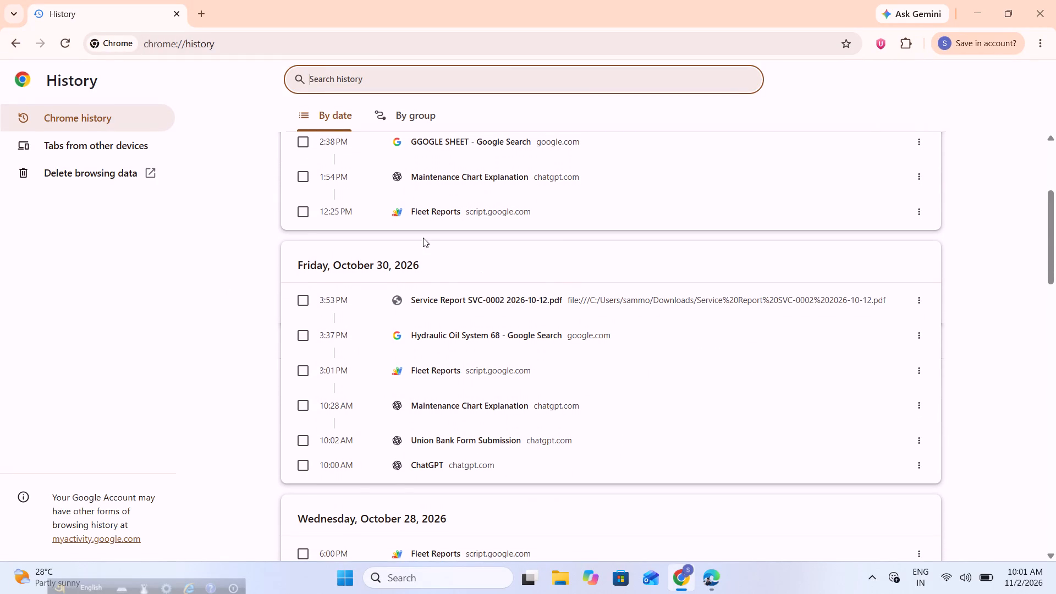
left_click(443, 373)
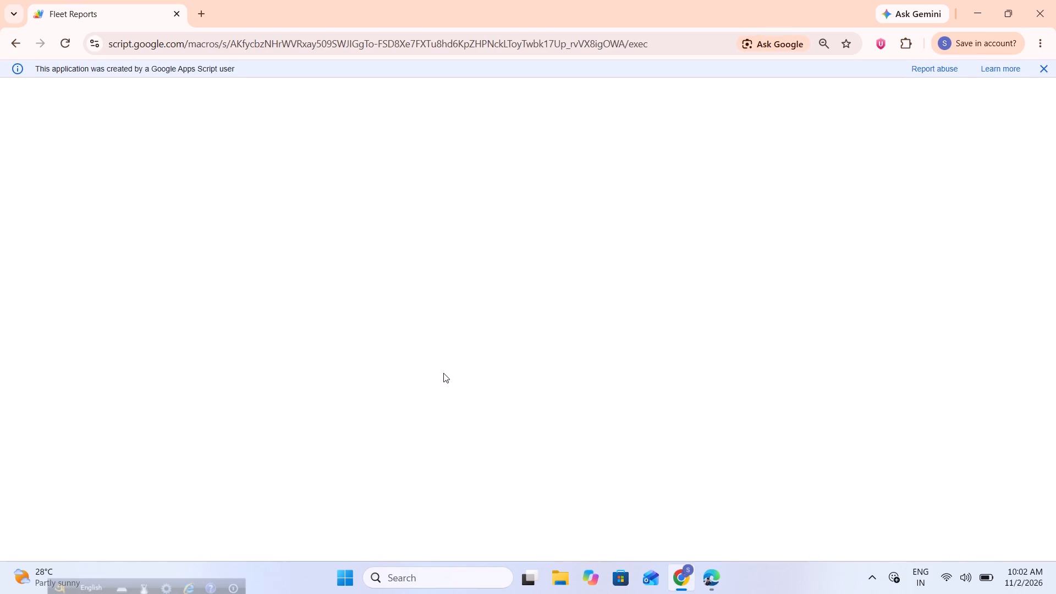
Launch the Kuro app from the recent Windows searches.
left_click(408, 580)
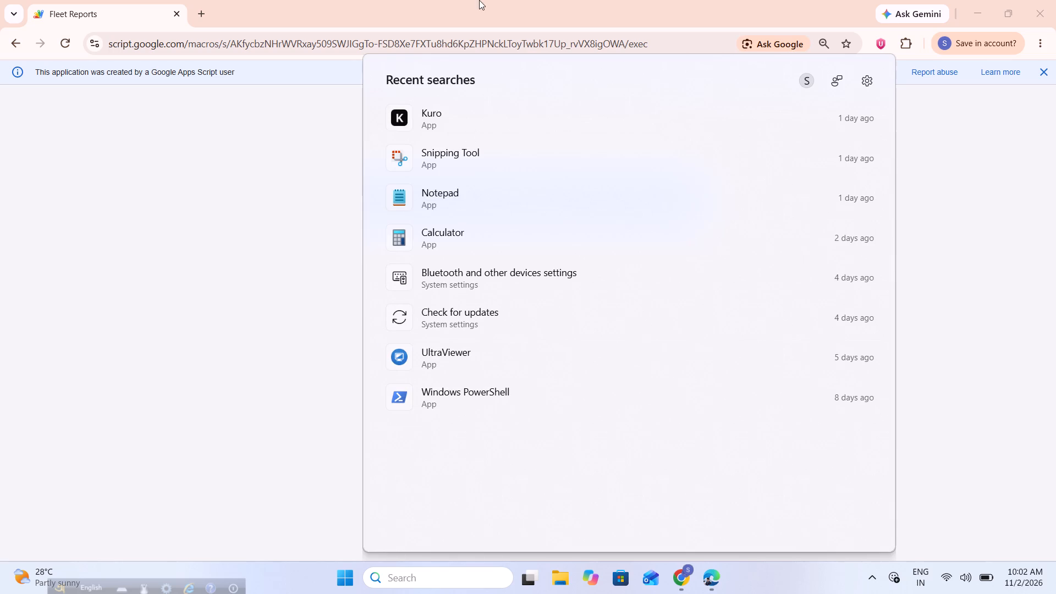
left_click(461, 110)
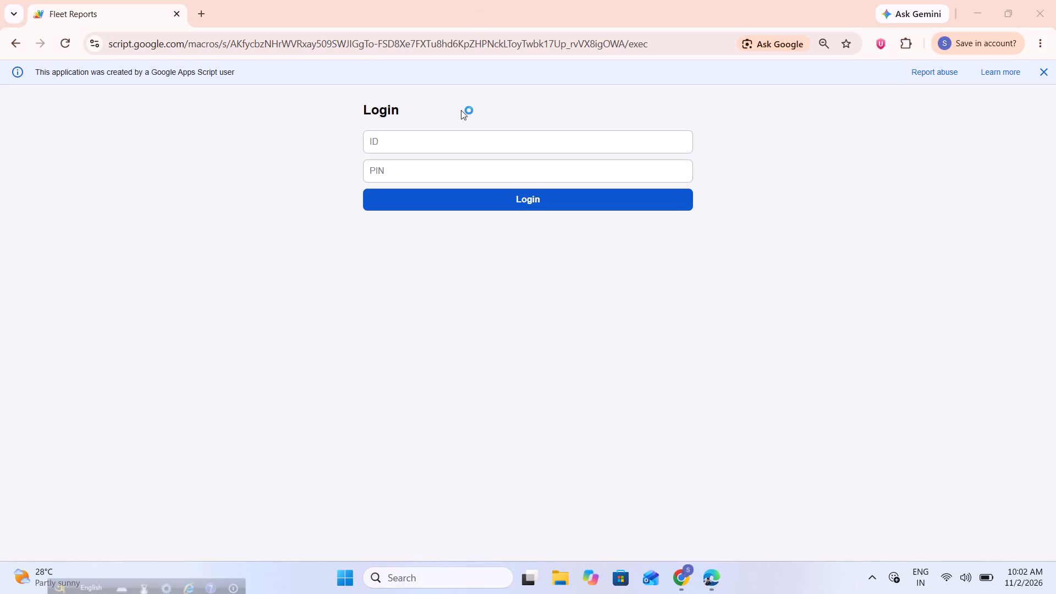
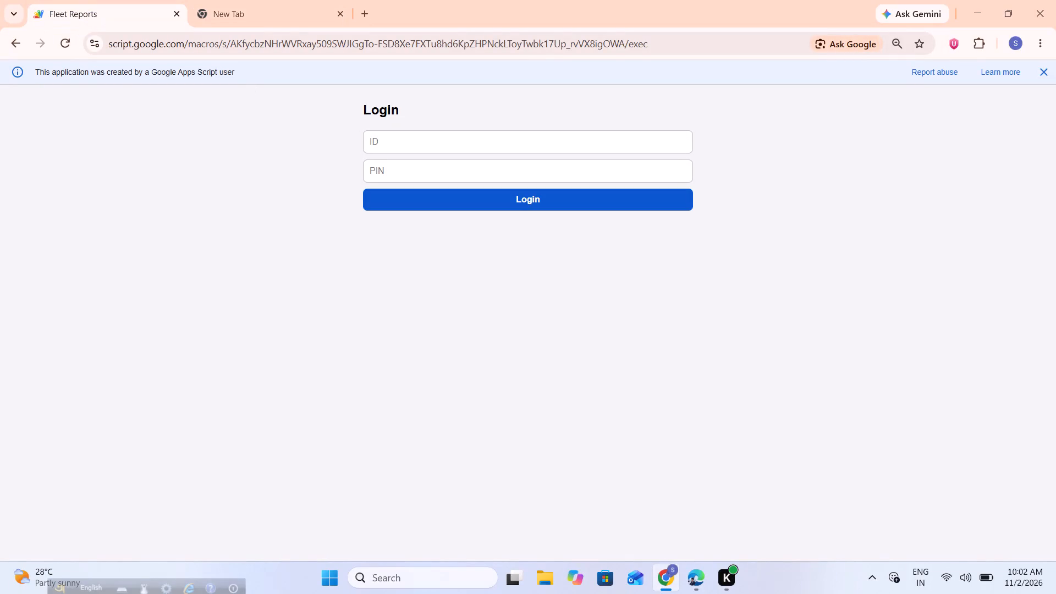
Enter the user ID in the Fleet Reports login form.
left_click(383, 132)
key("0")
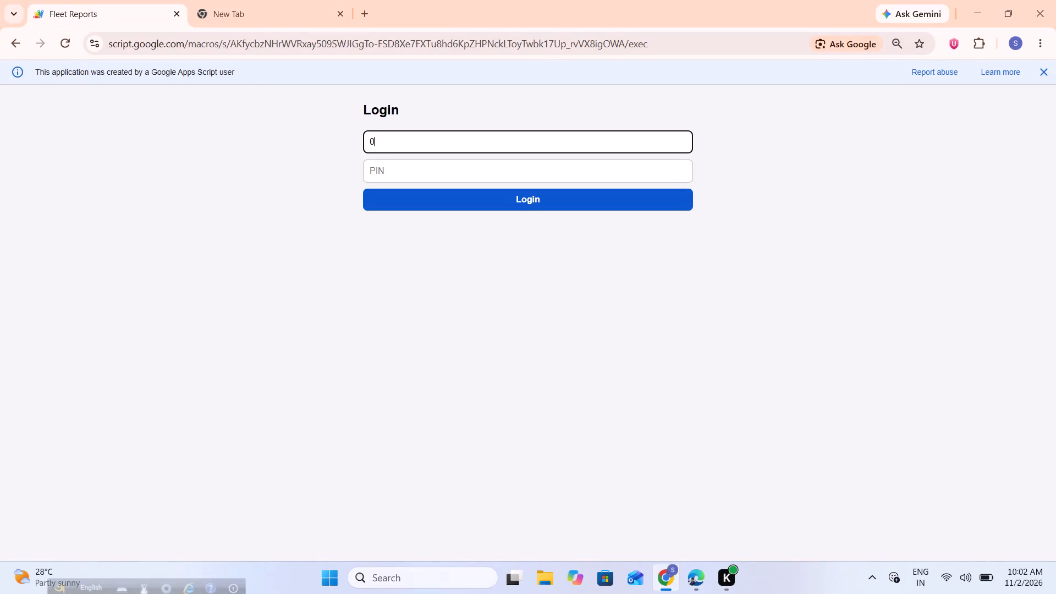
key("BackSpace")
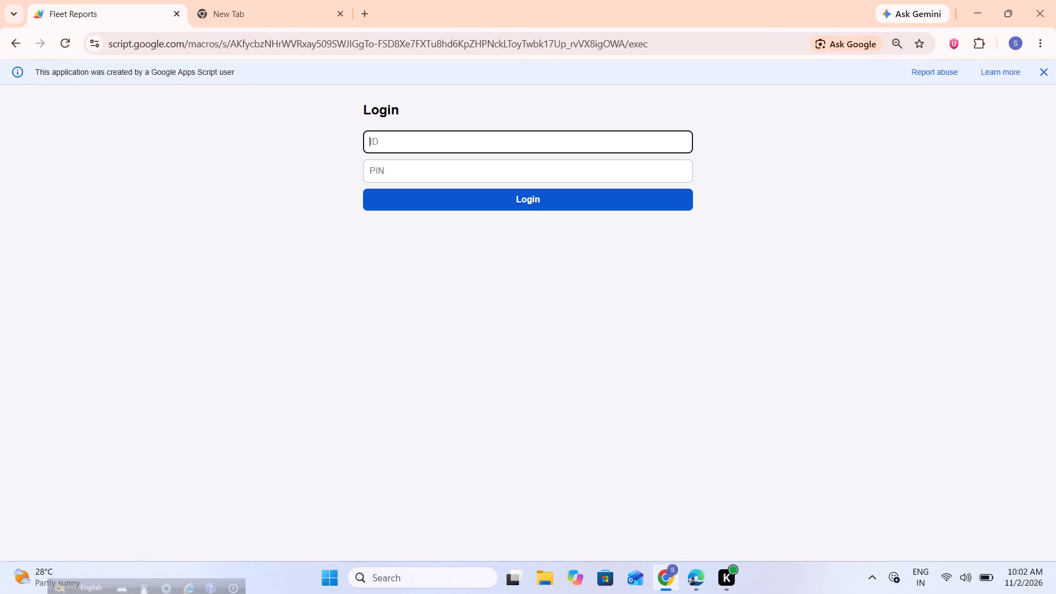
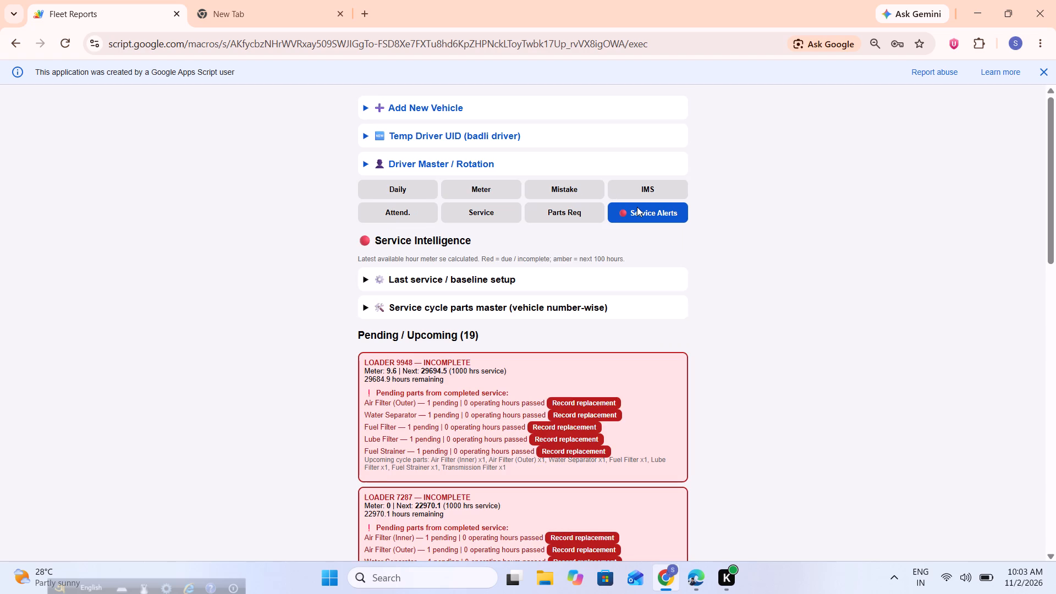
Expand the vehicle-wise Service cycle parts master section and select vehicle HYVA 5616.
left_click(472, 312)
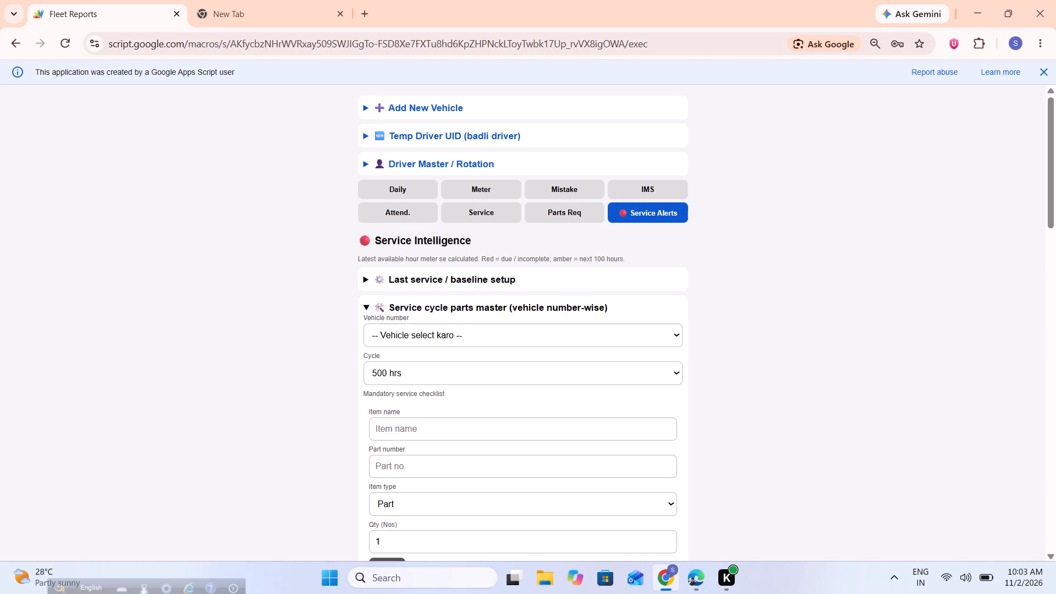
left_click(434, 339)
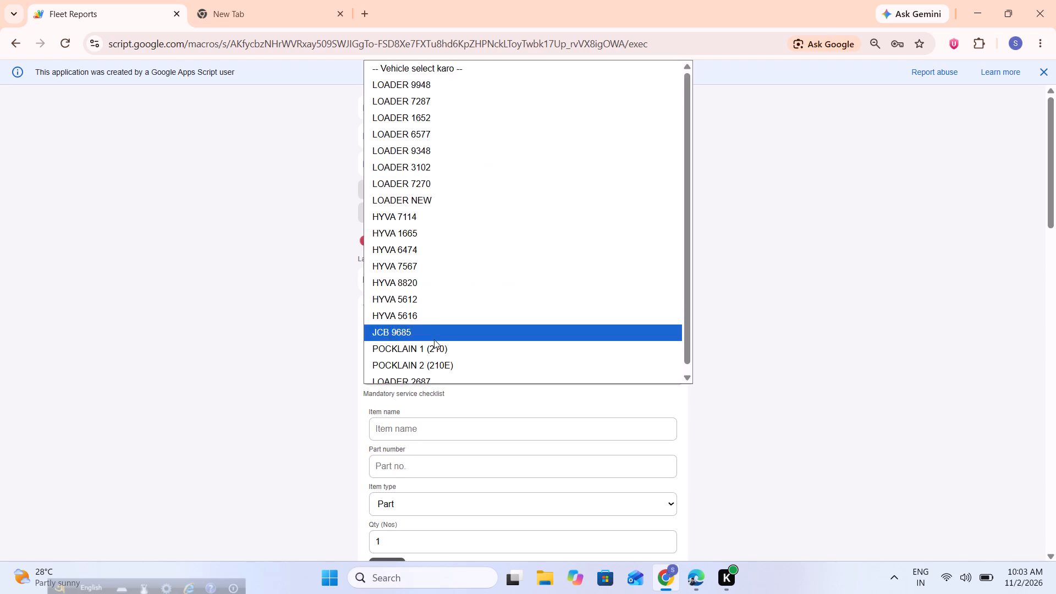
left_click(405, 301)
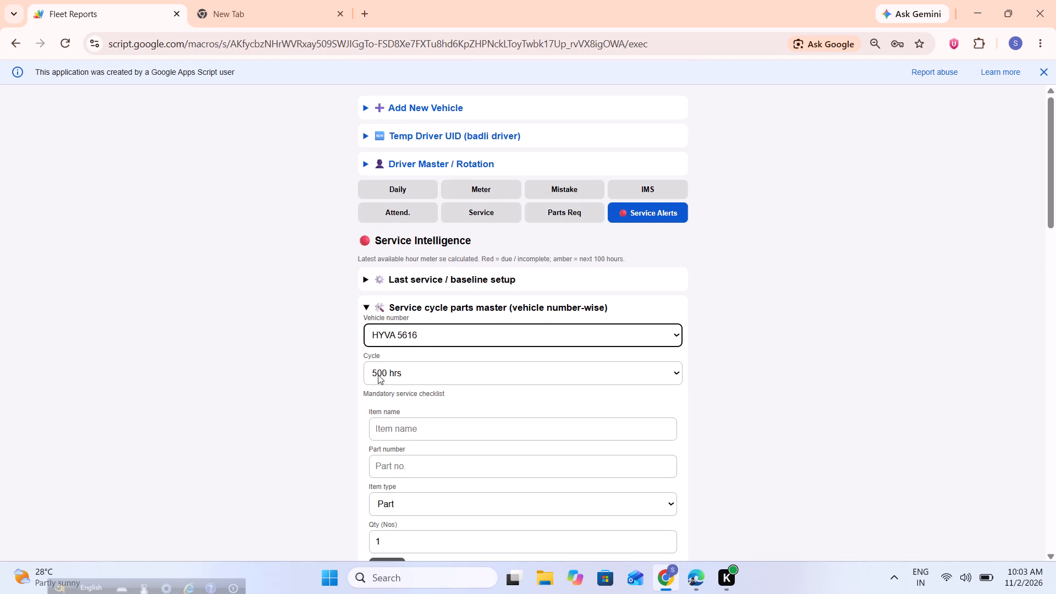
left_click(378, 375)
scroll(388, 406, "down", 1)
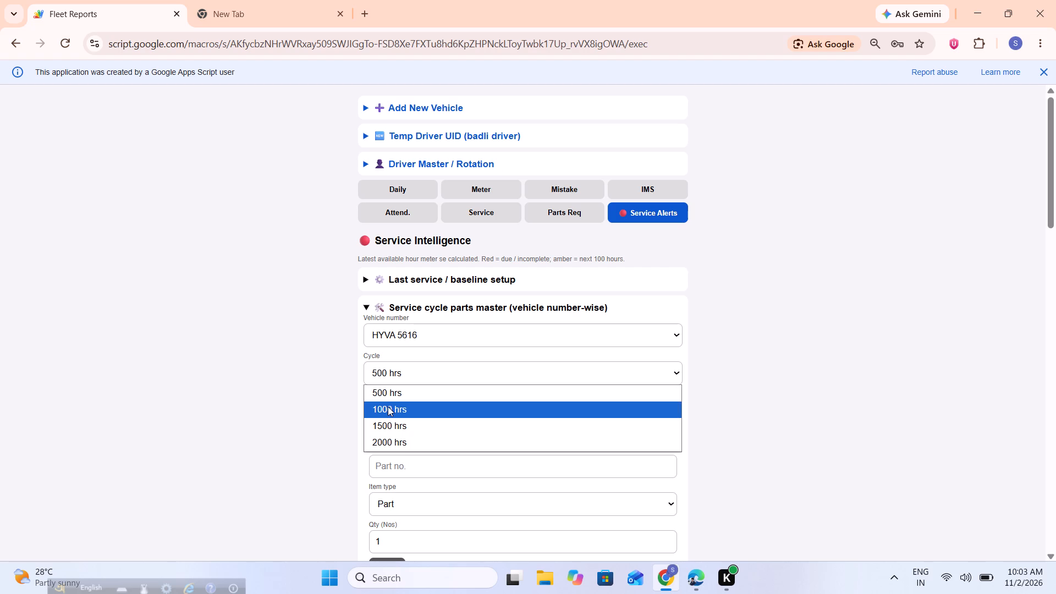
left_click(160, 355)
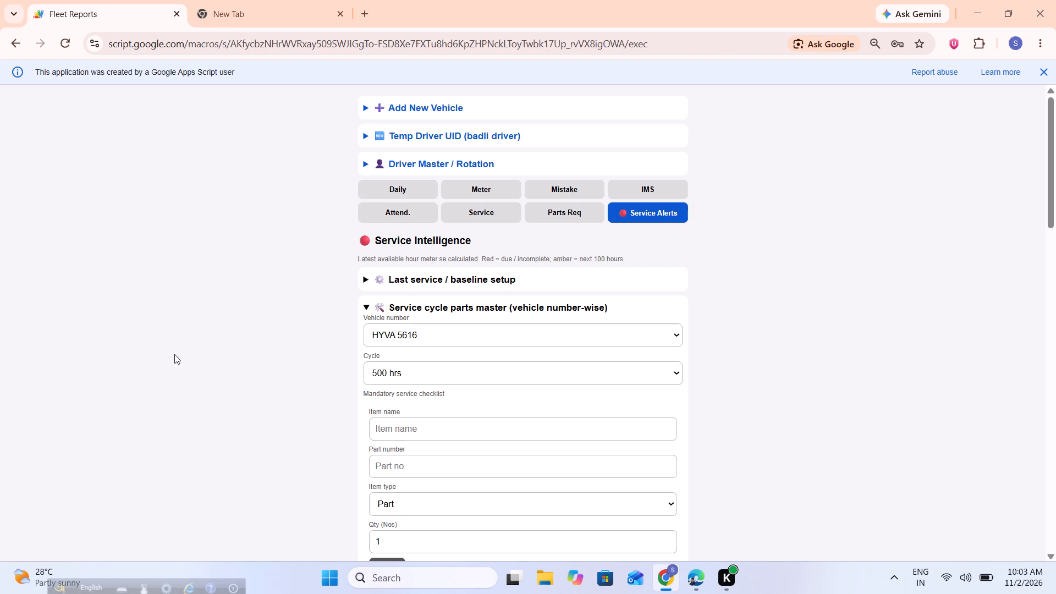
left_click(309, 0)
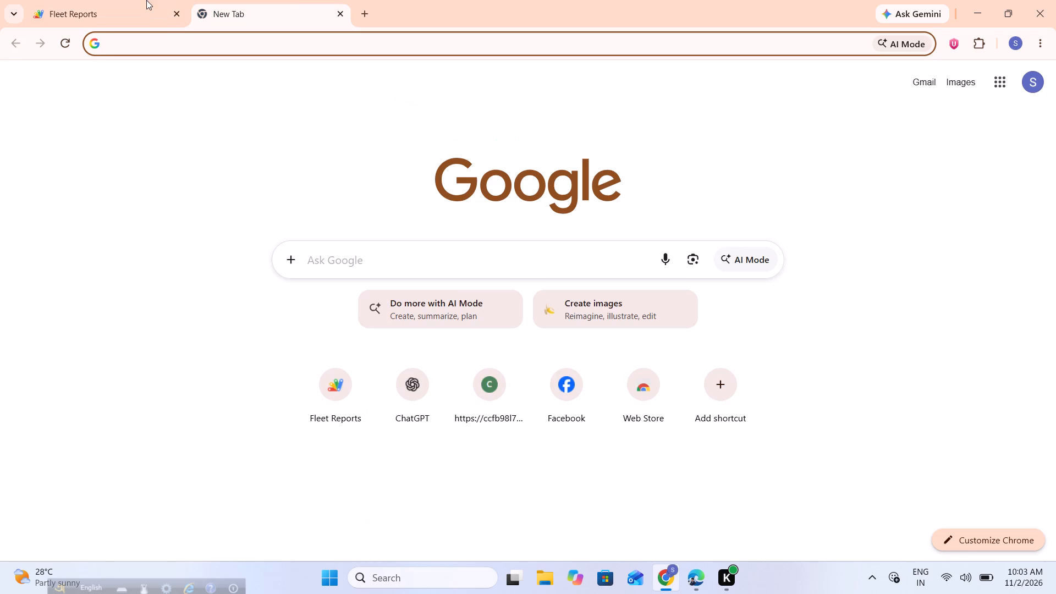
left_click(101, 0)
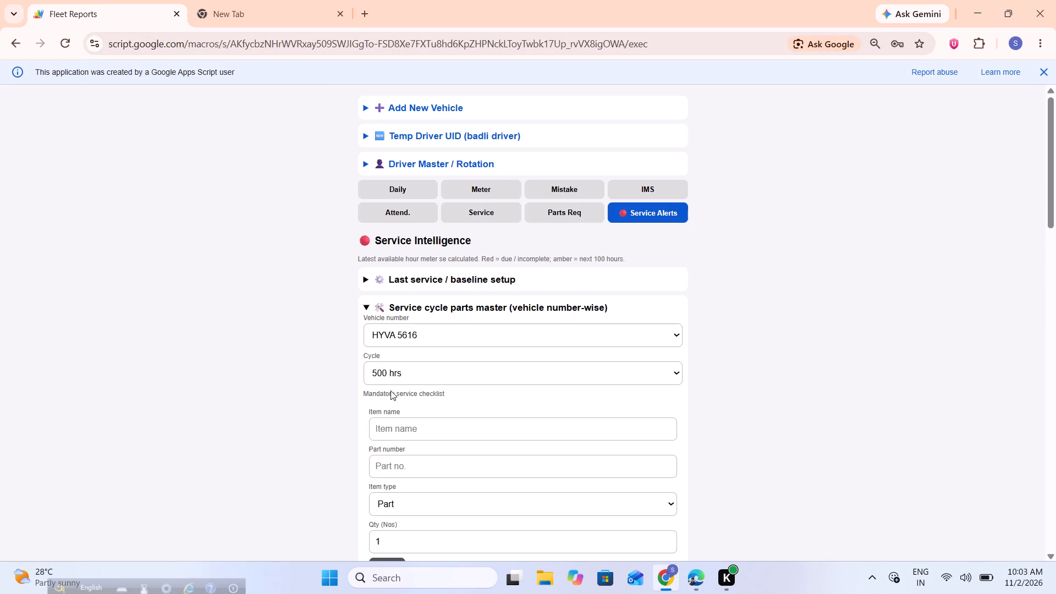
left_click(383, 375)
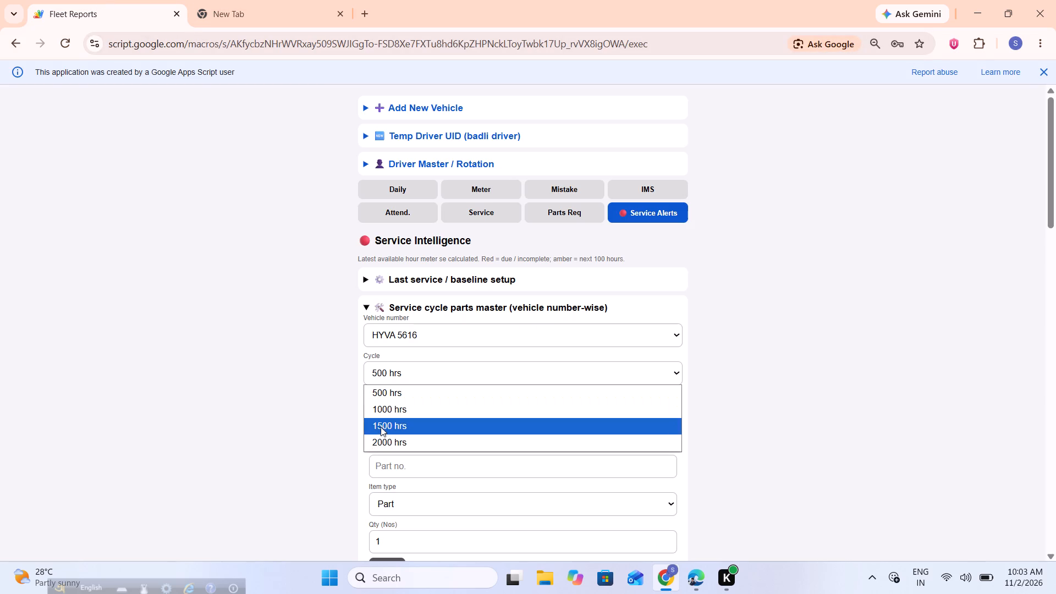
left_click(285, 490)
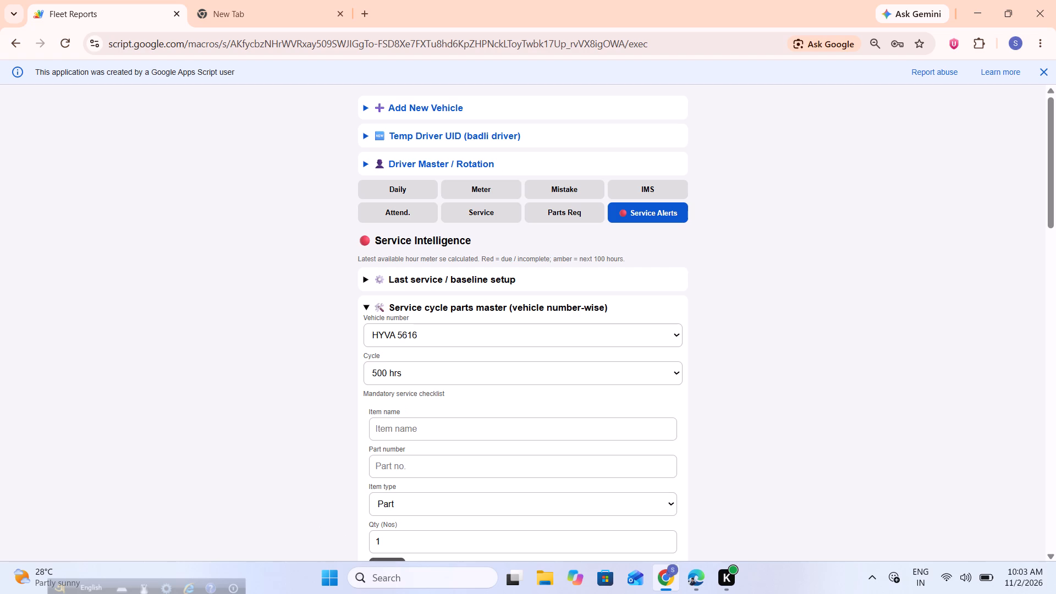
Change the vehicle number in the Service cycle parts master to HYVA 8820.
left_click(416, 339)
scroll(416, 339, "down", 1)
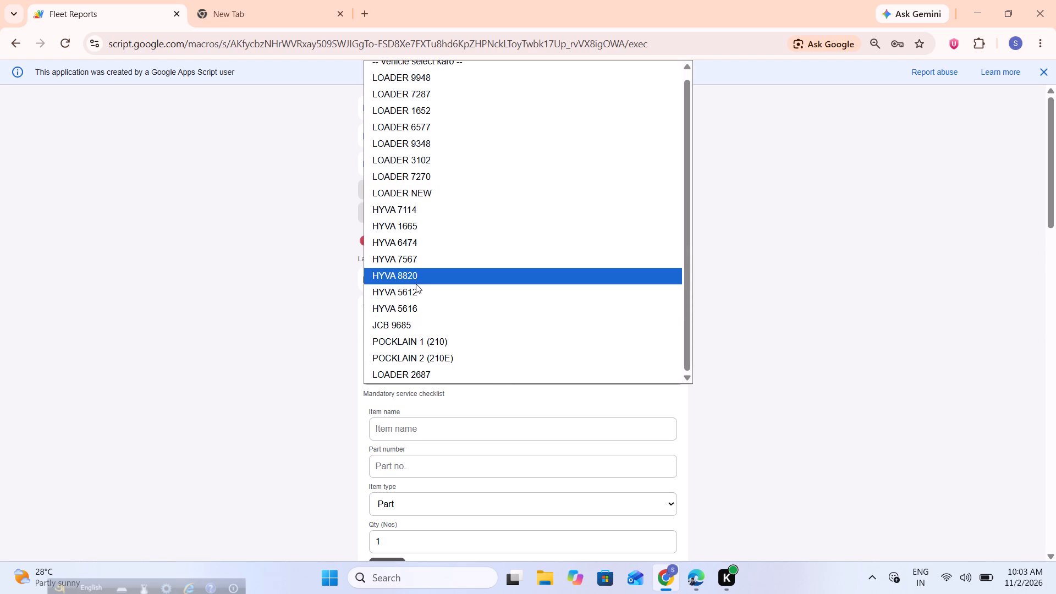
left_click(416, 284)
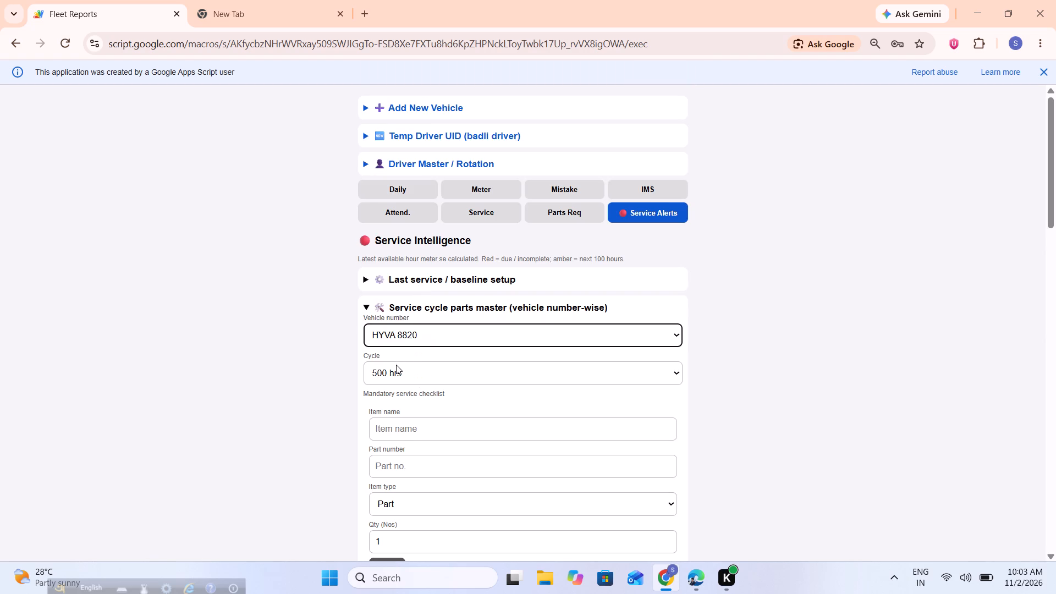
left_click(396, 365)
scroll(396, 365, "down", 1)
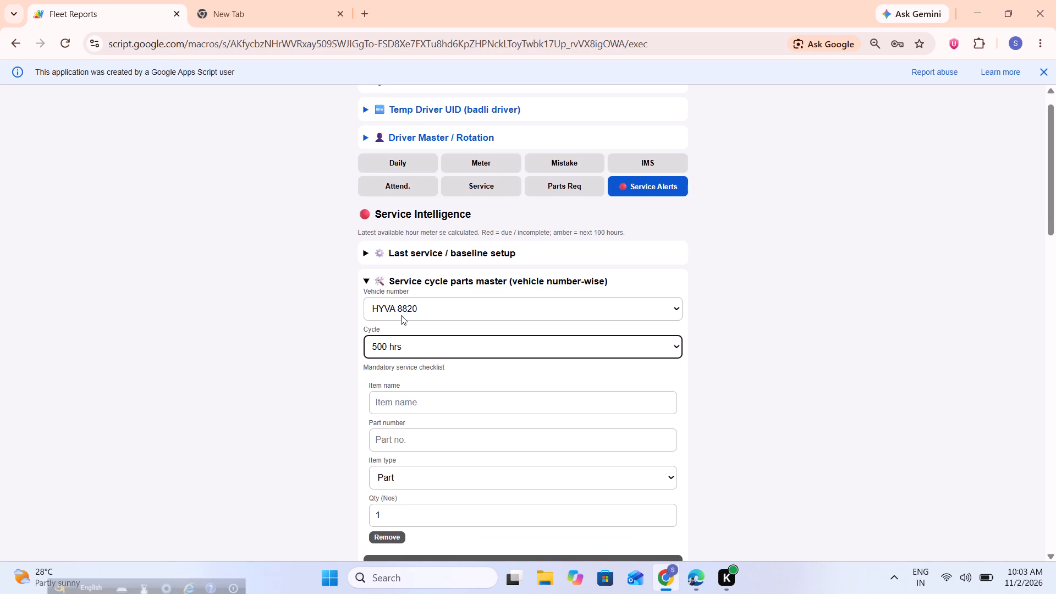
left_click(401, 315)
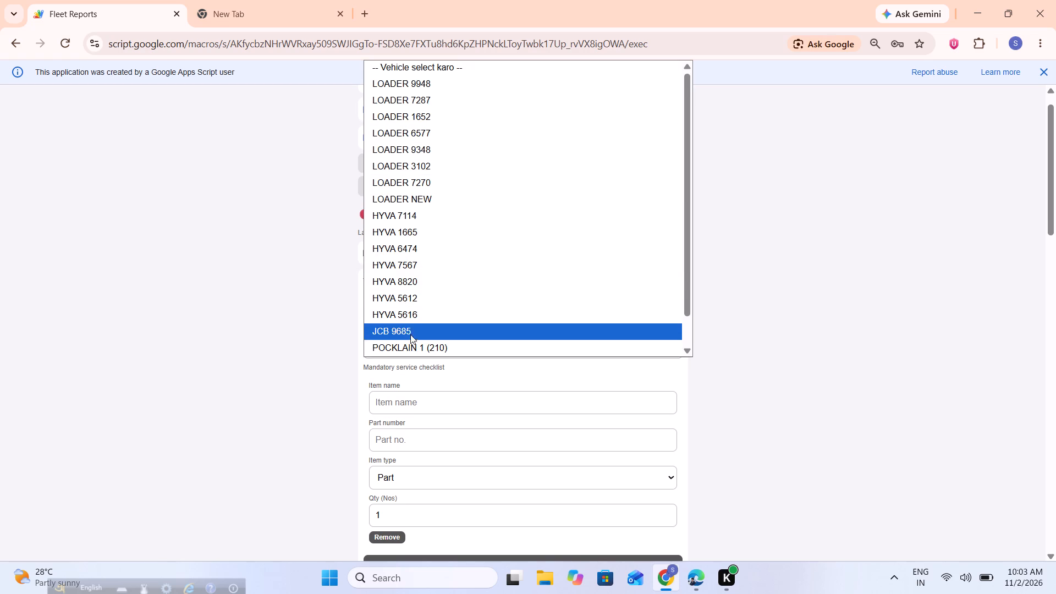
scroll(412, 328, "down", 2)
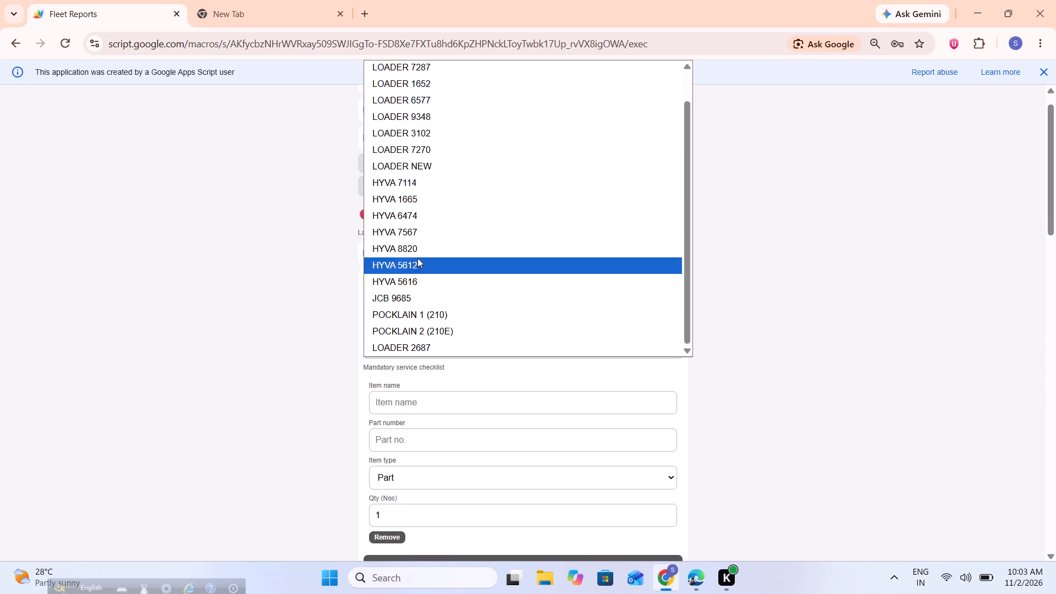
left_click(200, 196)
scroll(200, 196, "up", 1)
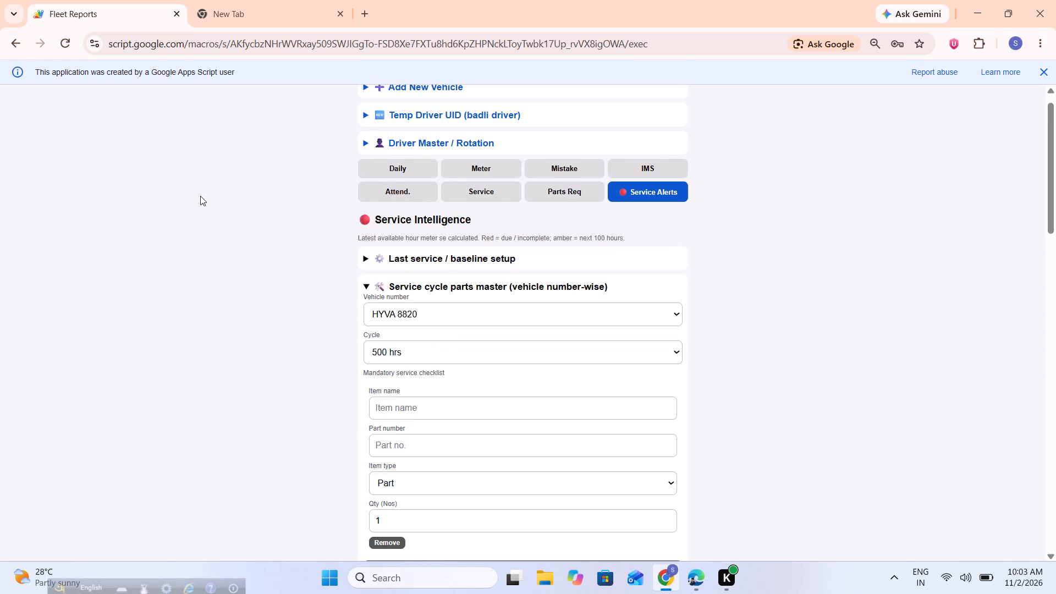
Open the ChatGPT conversation "Maintenance Chart Explanation" from the browsing history in the other, empty browser tab.
left_click(241, 0)
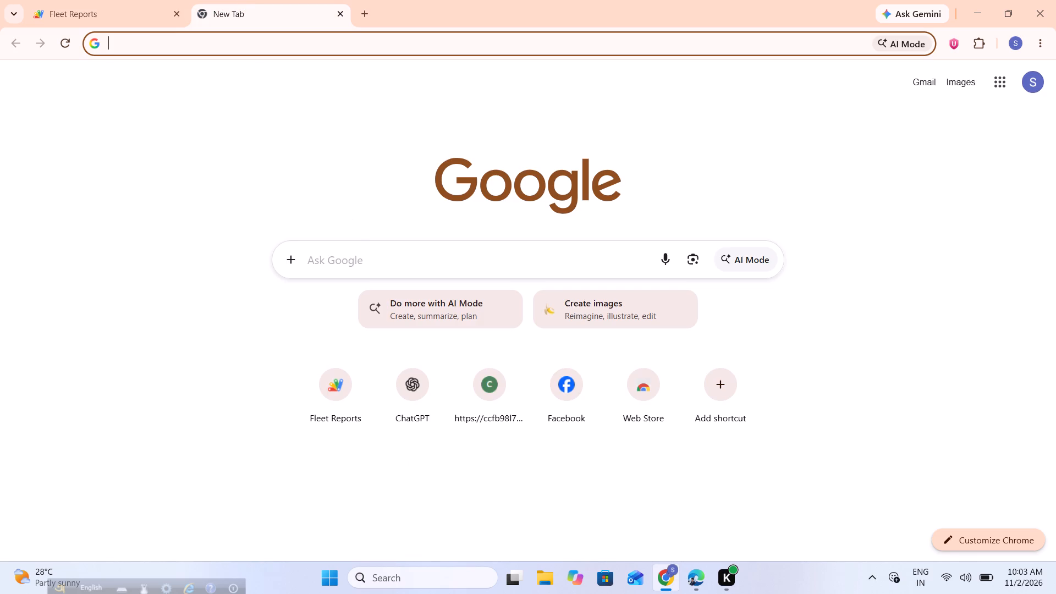
key("ctrl+h")
scroll(377, 245, "down", 2)
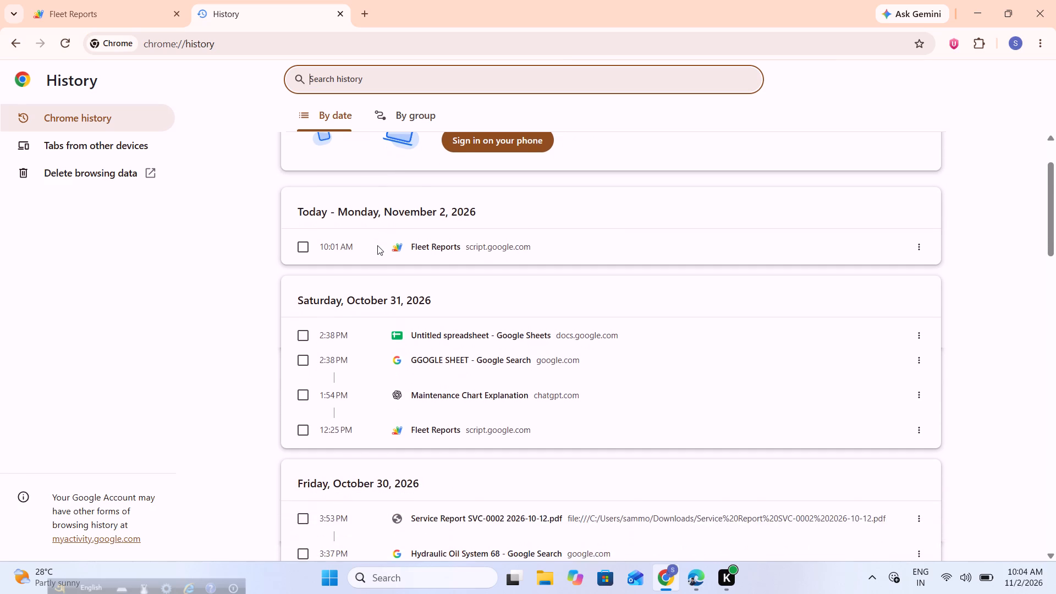
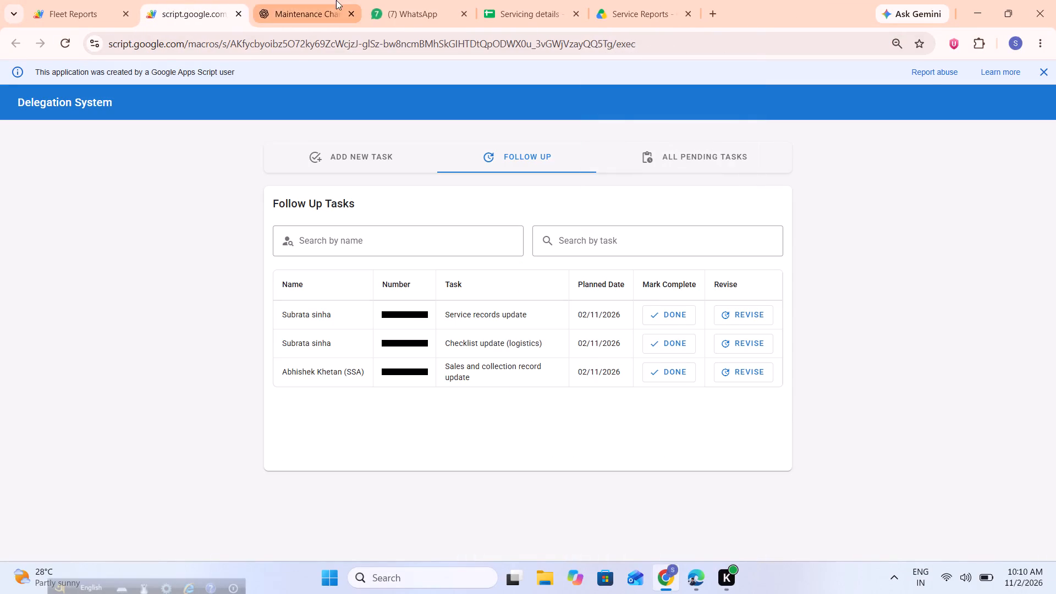
Reorder the open browser tabs so the Servicing details spreadsheet sits directly before the ChatGPT conversation.
left_click(336, 0)
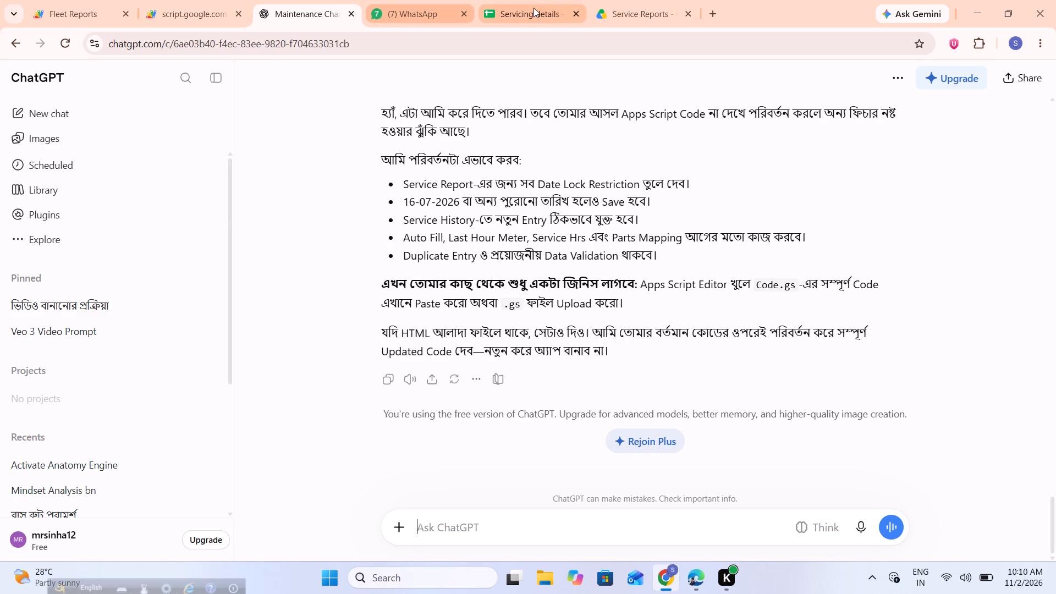
left_click_drag(533, 7, 353, 0)
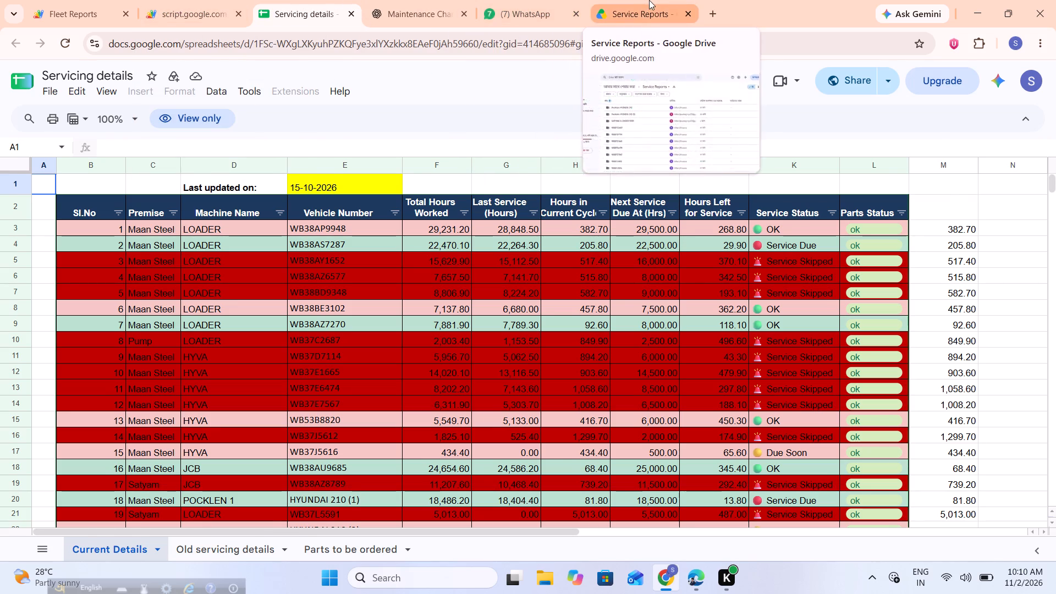
Move the Service Reports browser tab so it sits directly after the Servicing details tab.
left_click_drag(649, 0, 430, 0)
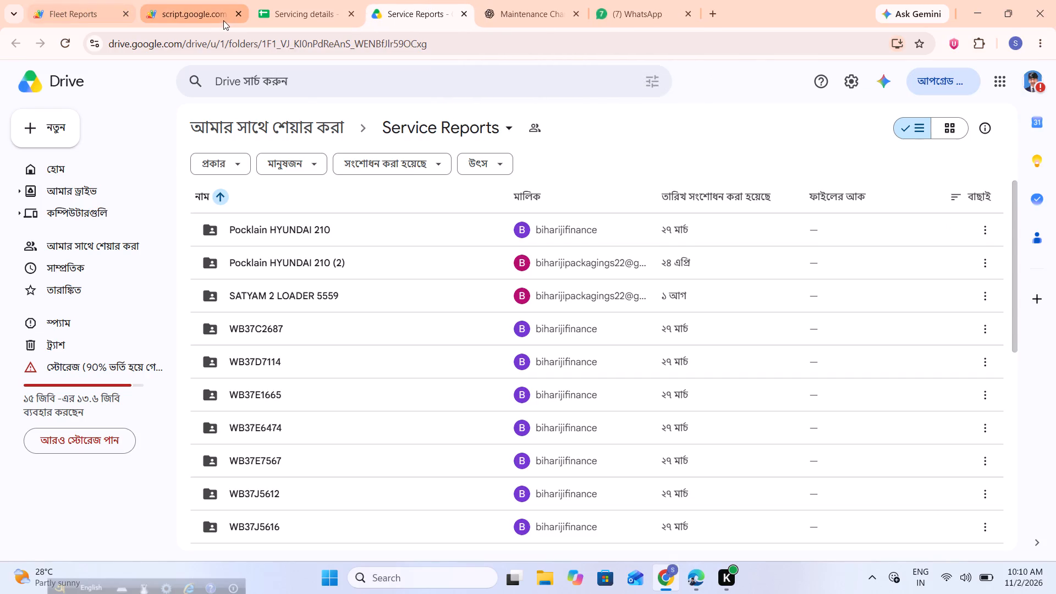
Examine the vehicle folders in the Service Reports Drive folder, checking the Delegation System and Servicing details tabs alongside.
left_click(205, 10)
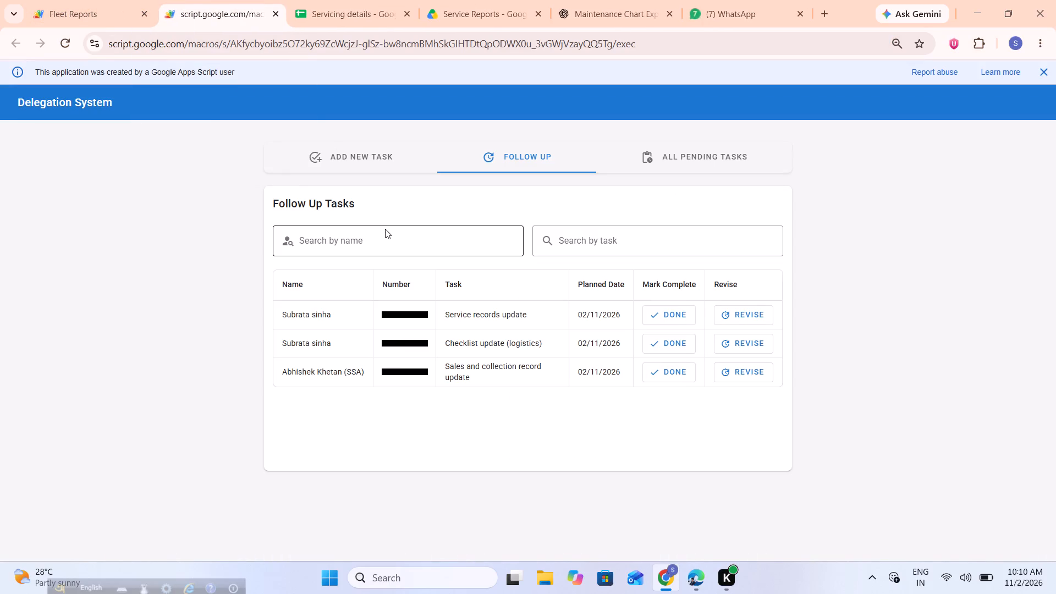
double_click(337, 1)
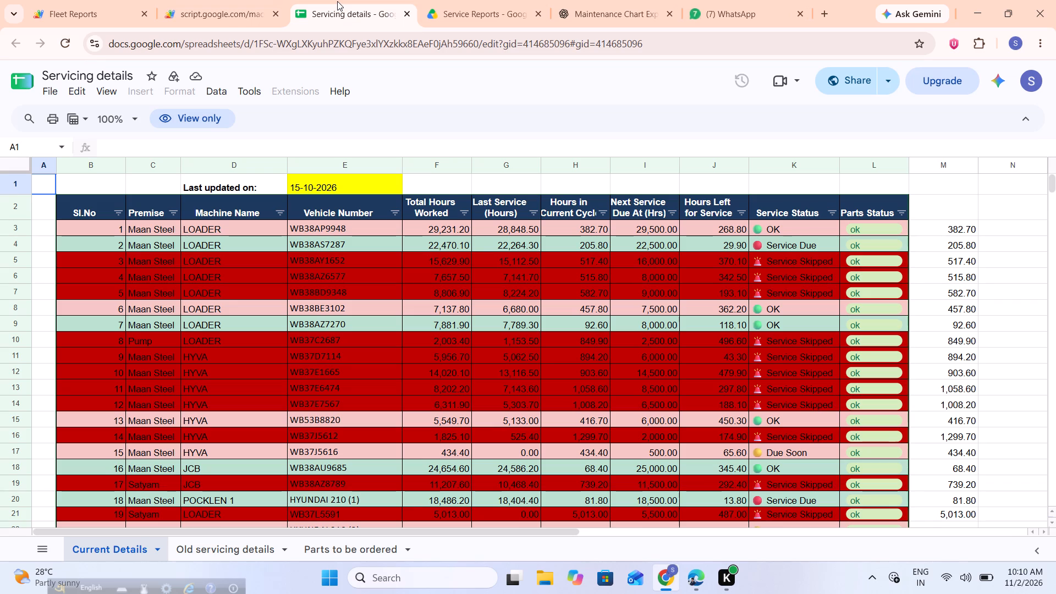
left_click(431, 0)
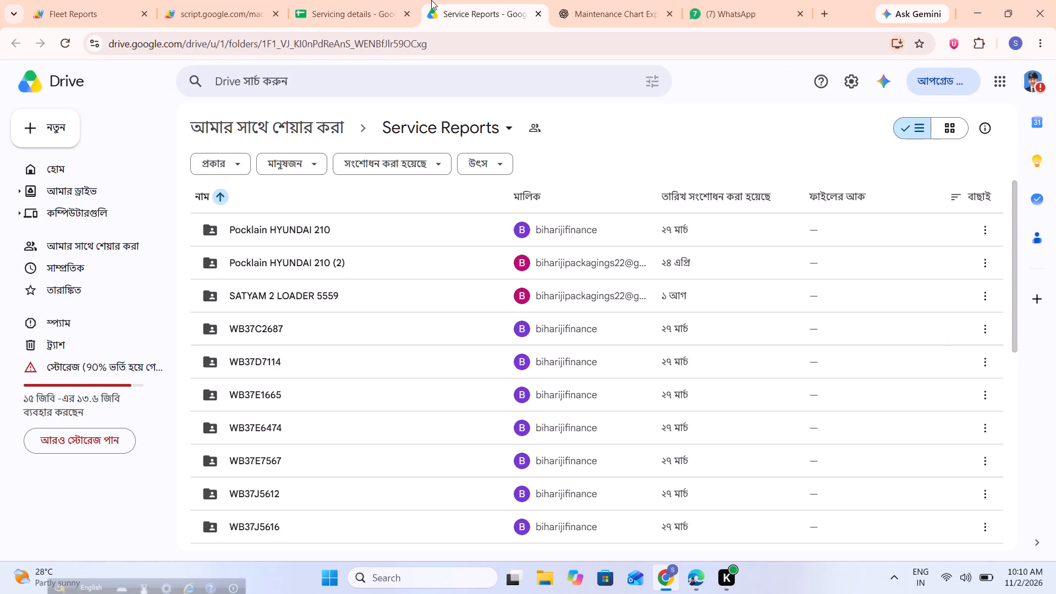
scroll(457, 262, "down", 2)
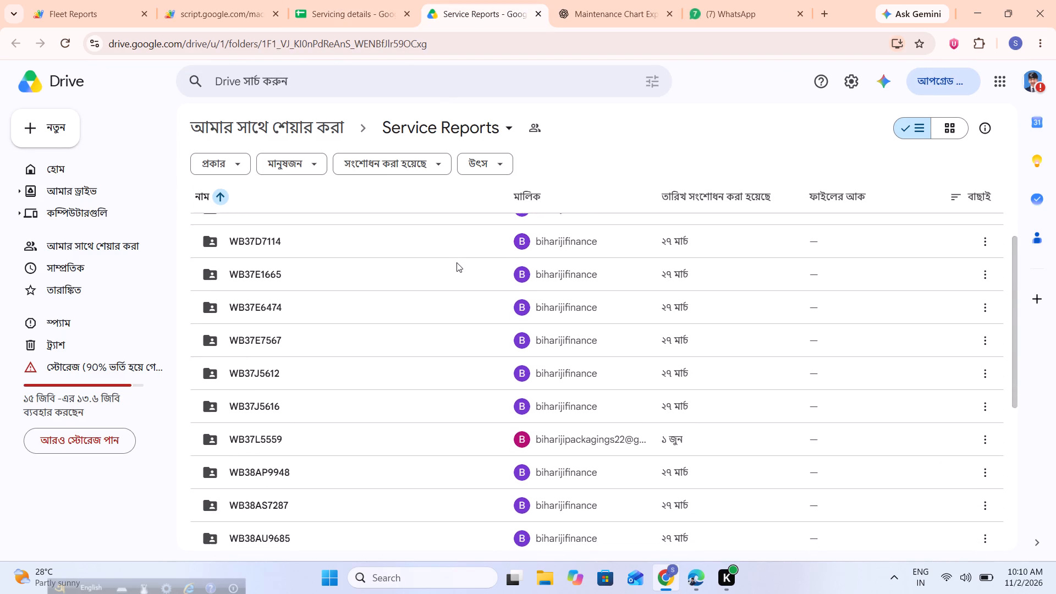
scroll(457, 262, "down", 3)
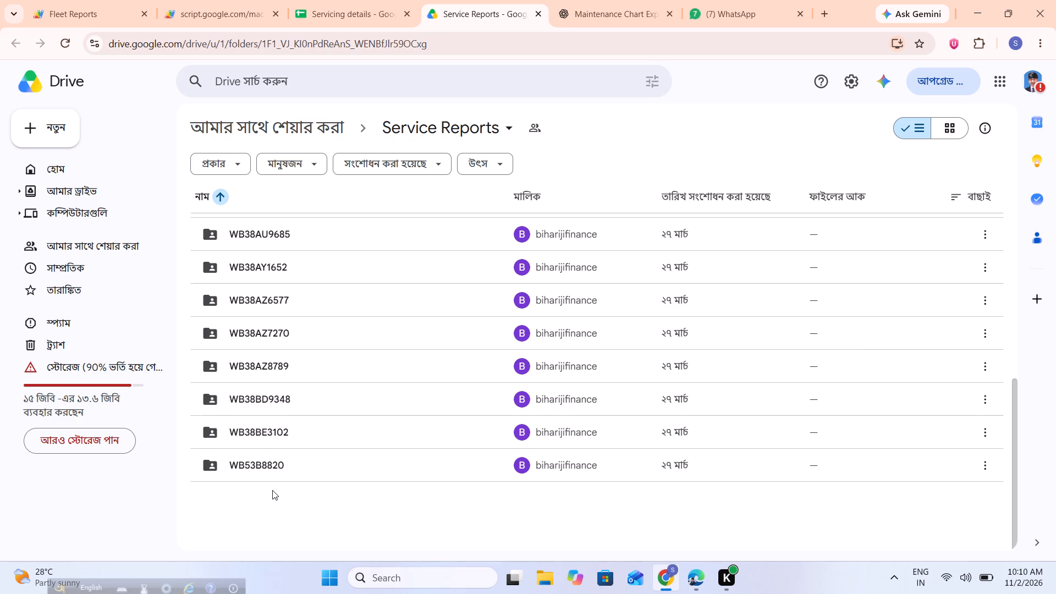
scroll(272, 490, "up", 2)
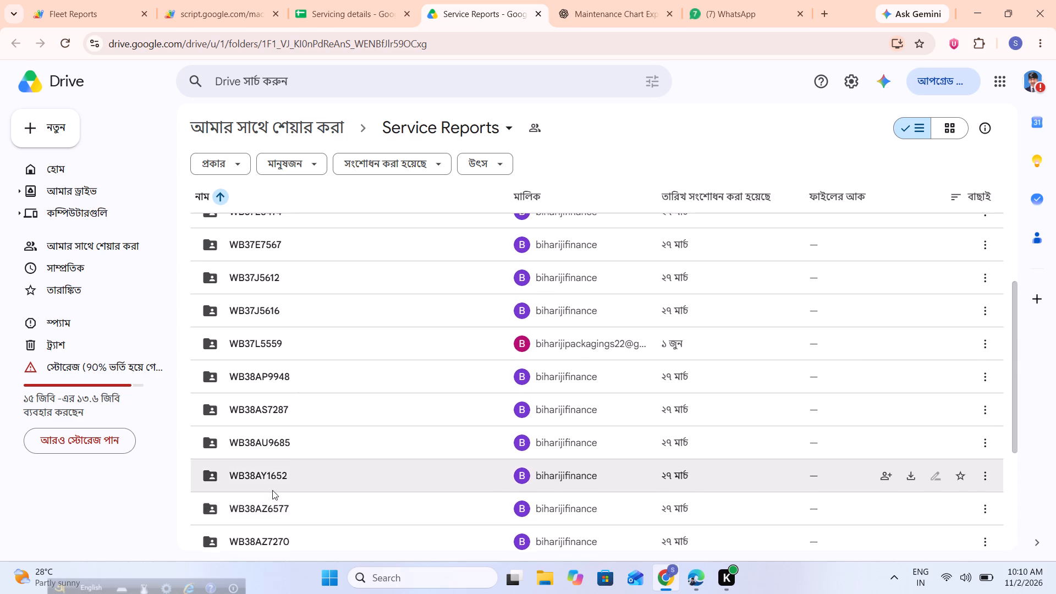
scroll(272, 490, "up", 3)
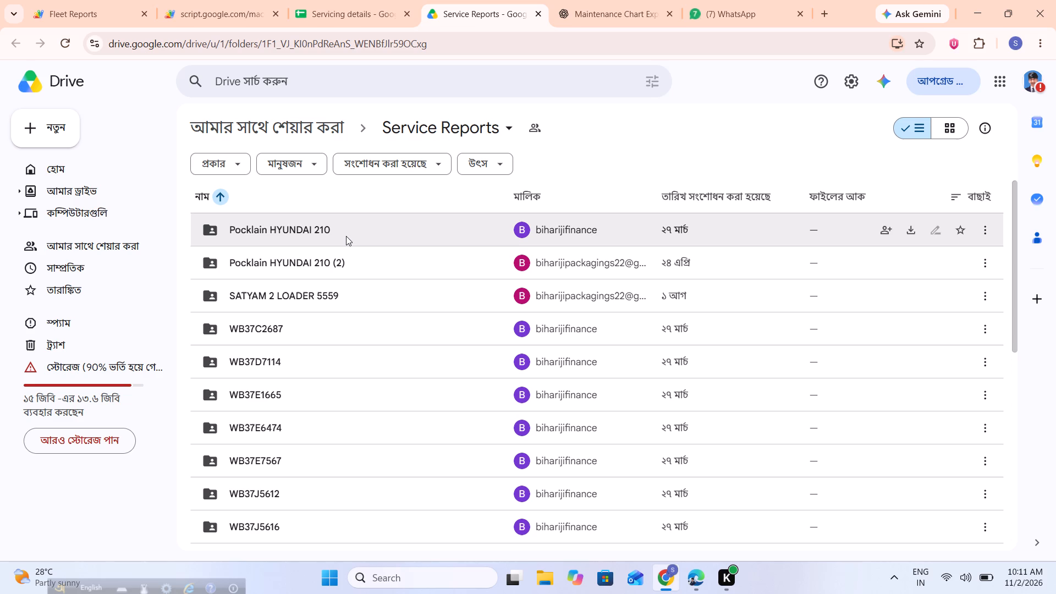
left_click(346, 236)
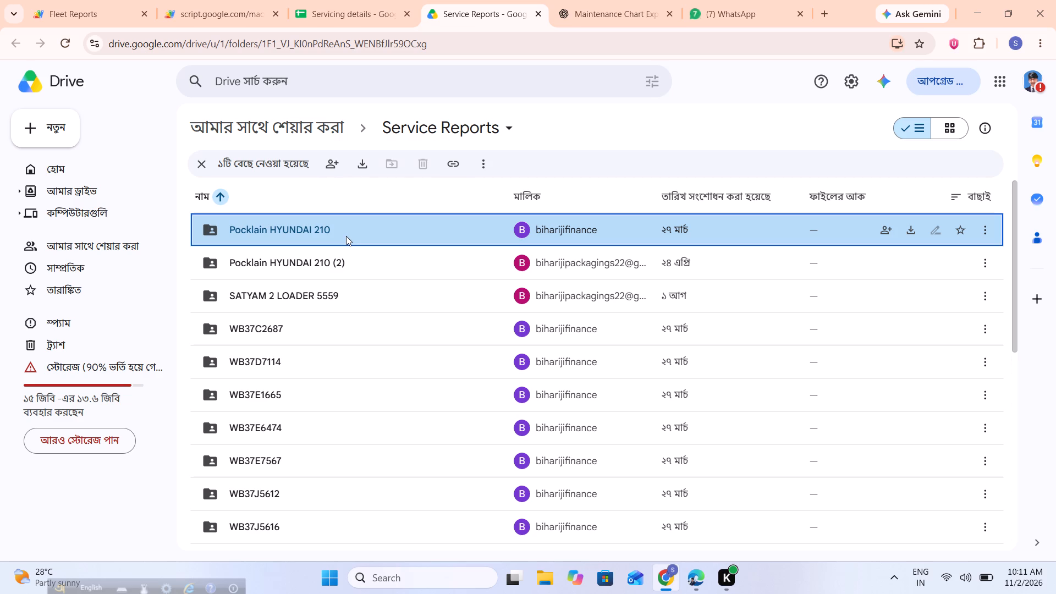
left_click(359, 12)
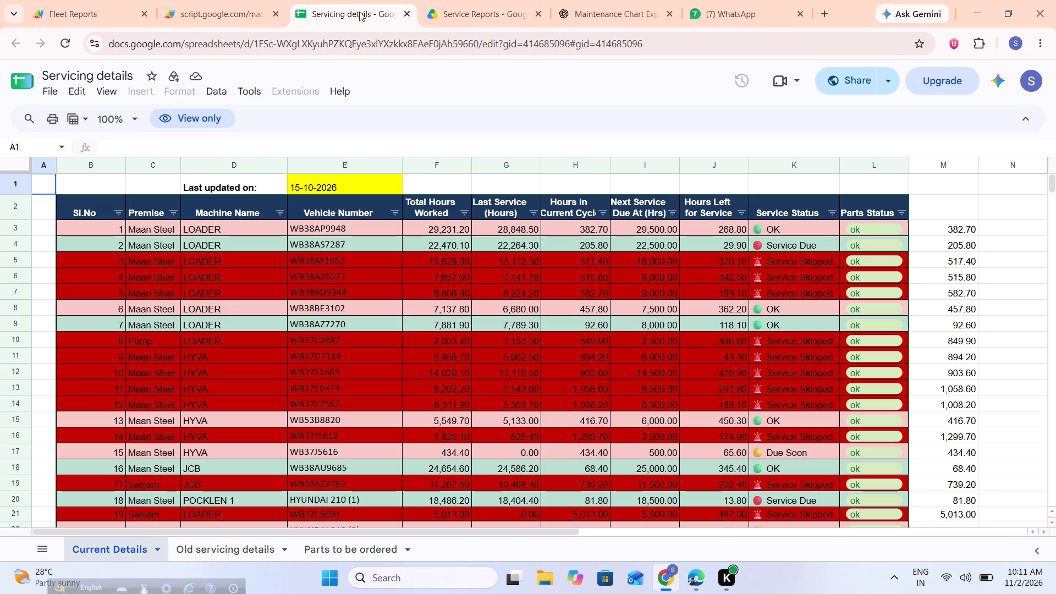
left_click(455, 0)
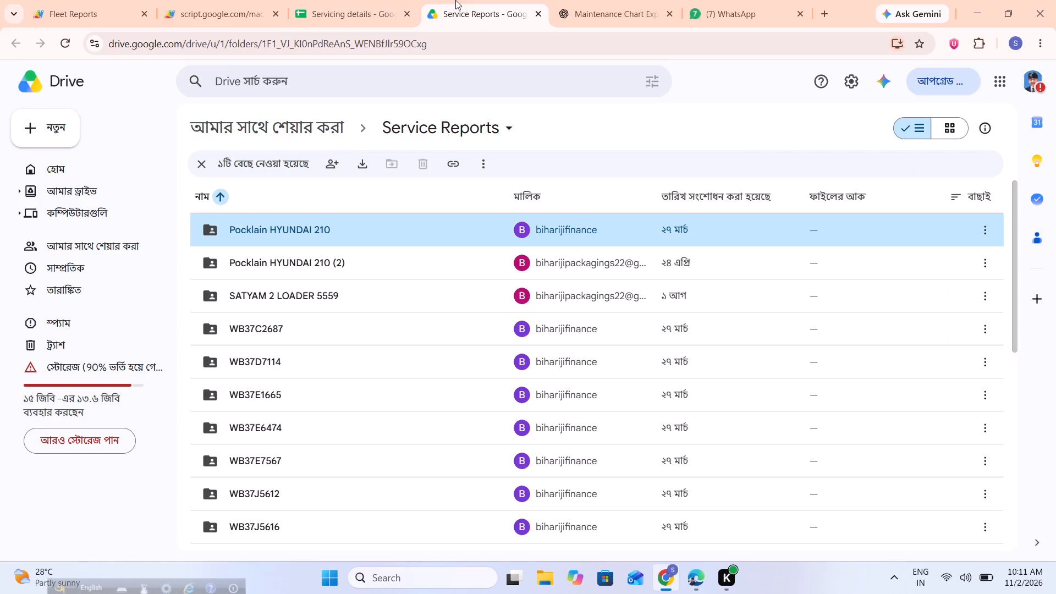
Close the browser tab with the Delegation System follow-up tasks.
left_click(200, 0)
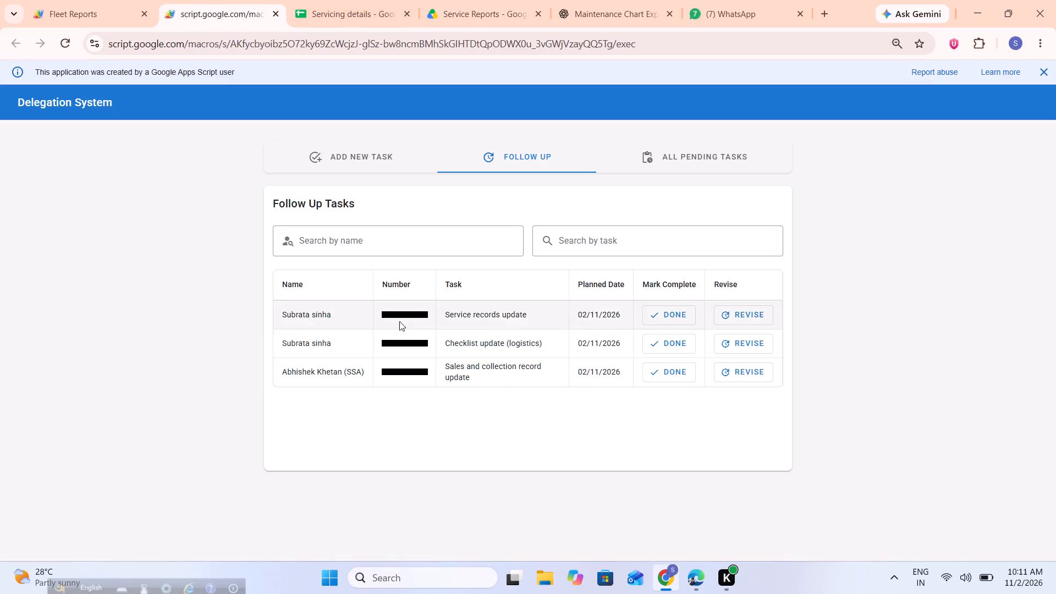
left_click(274, 15)
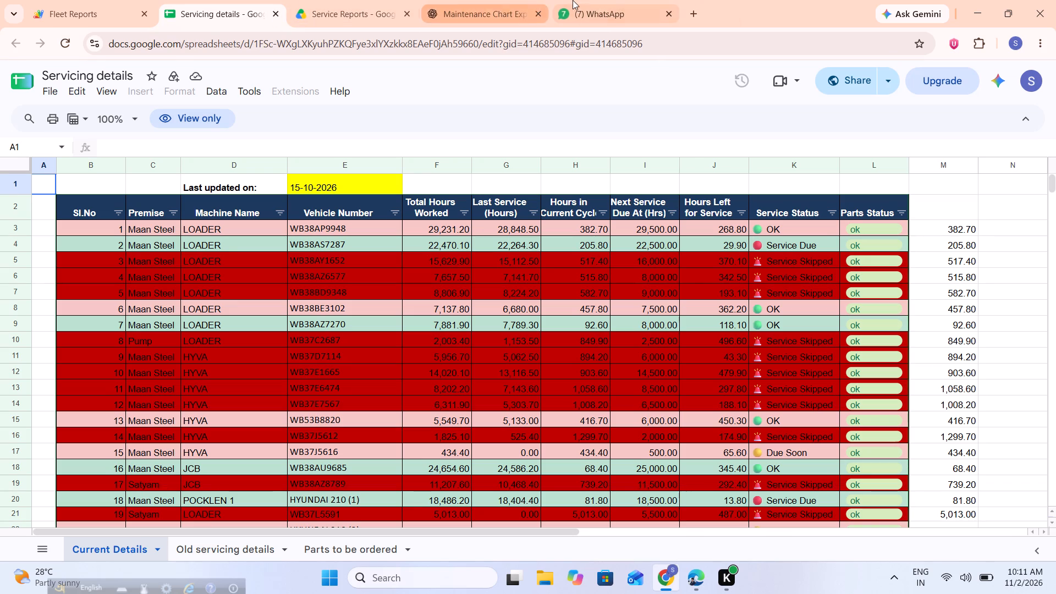
Pin the WhatsApp browser tab.
right_click(576, 0)
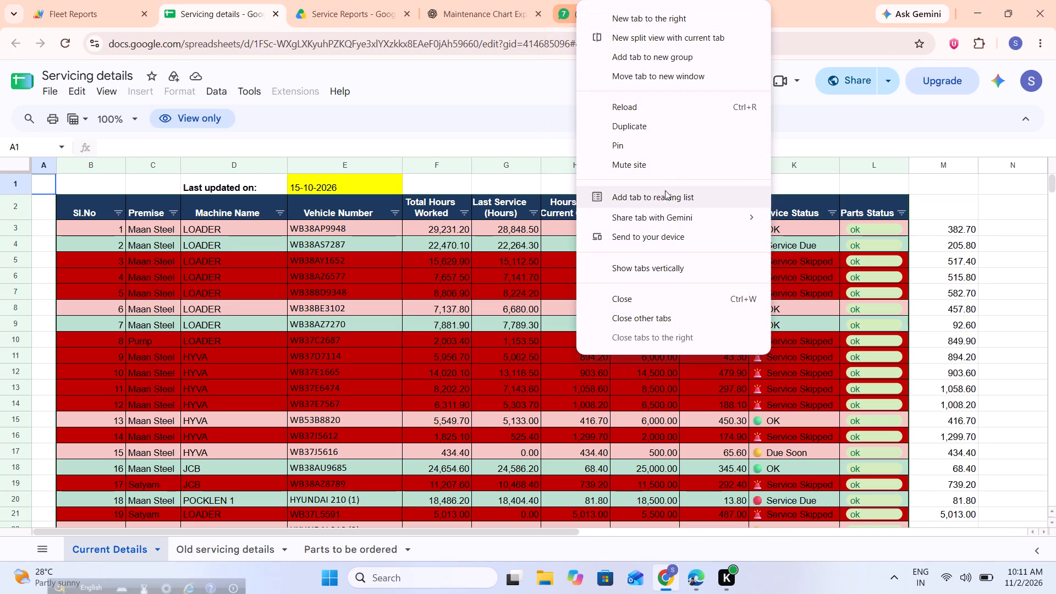
left_click(617, 147)
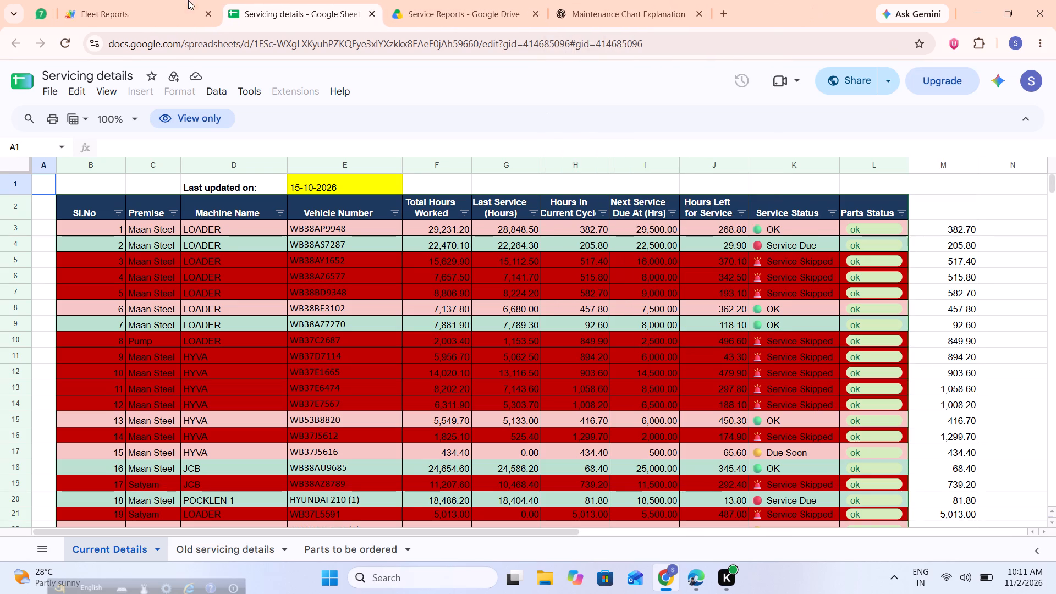
Open the Vehicle Service Report form in Fleet Reports and choose LOADER 7287 as the vehicle.
left_click(75, 0)
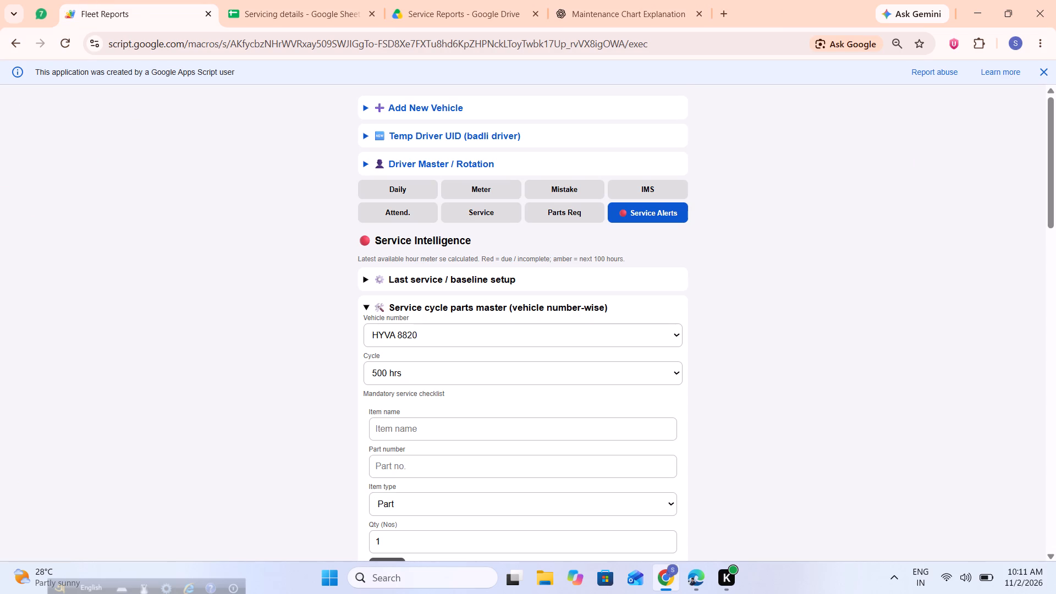
scroll(526, 306, "down", 1)
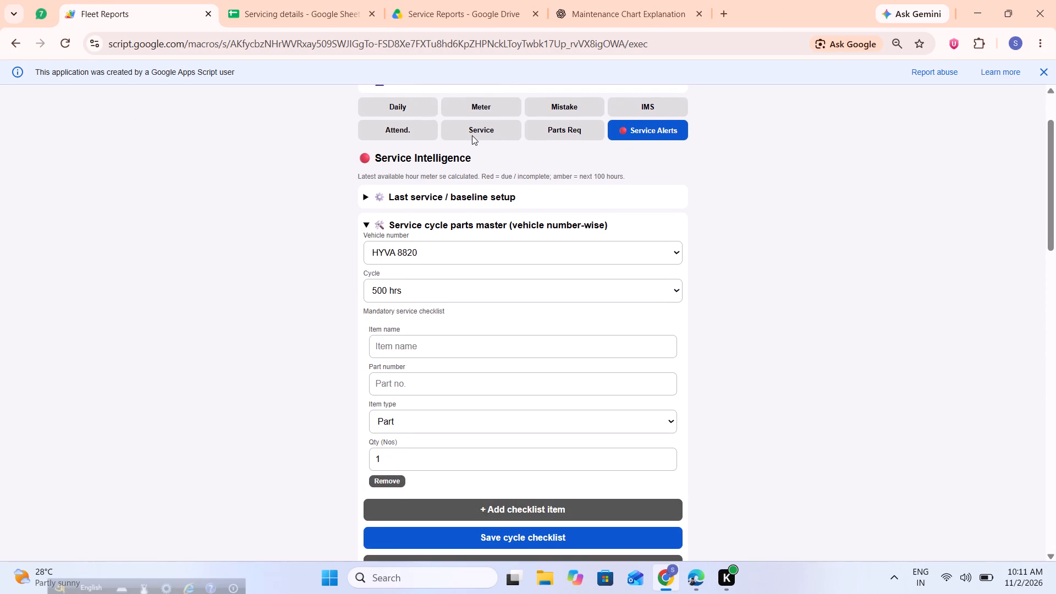
left_click(472, 136)
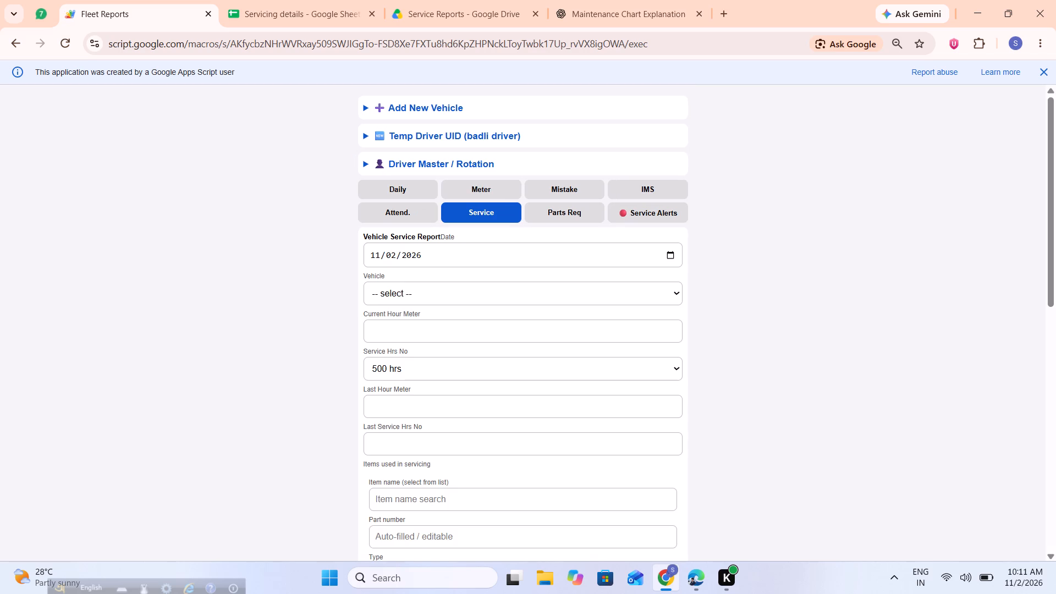
left_click(460, 294)
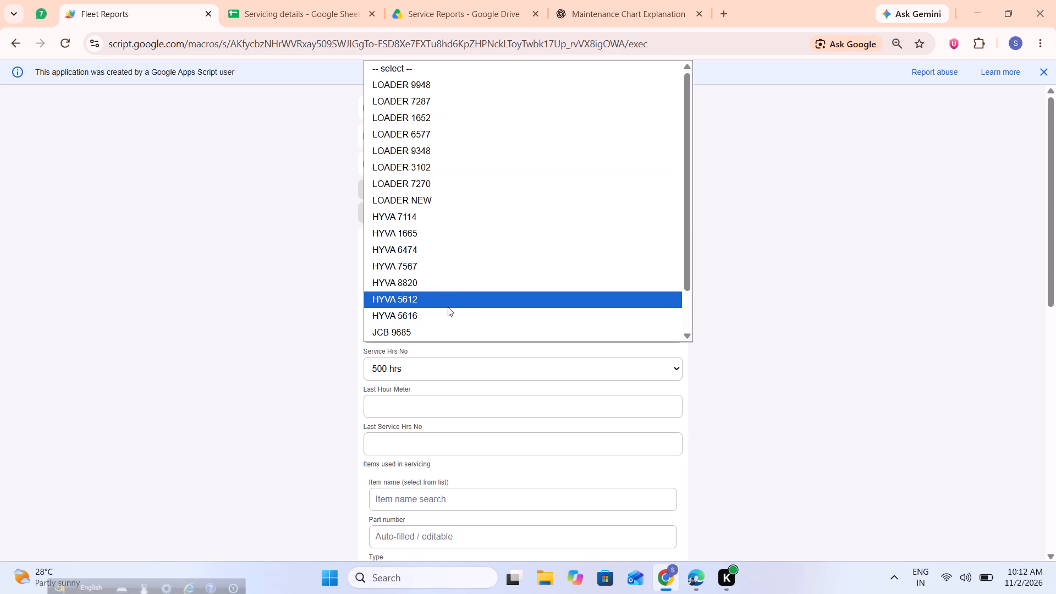
scroll(448, 307, "down", 3)
scroll(448, 307, "up", 2)
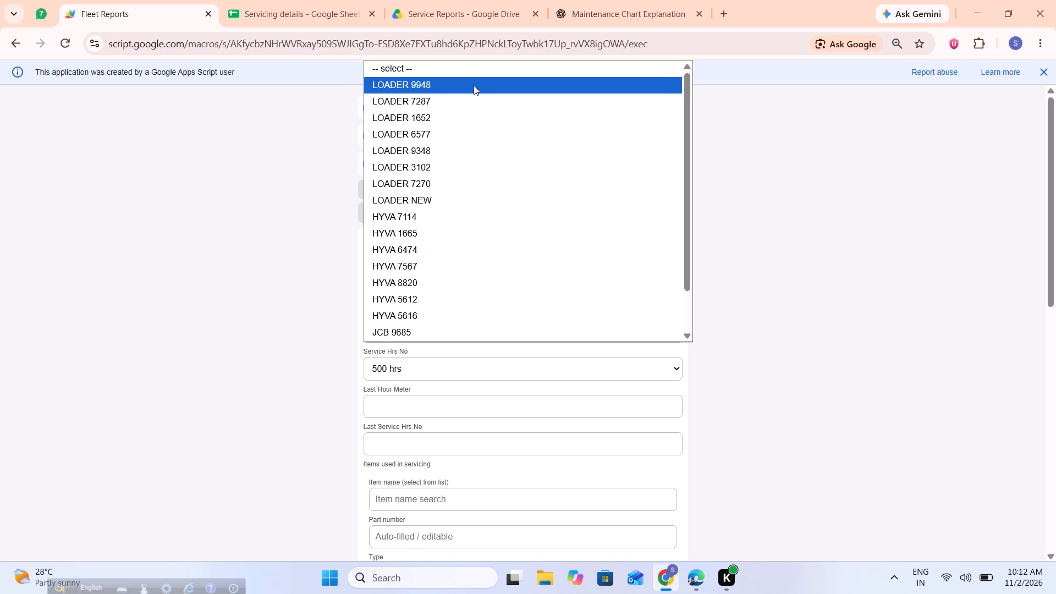
left_click(474, 109)
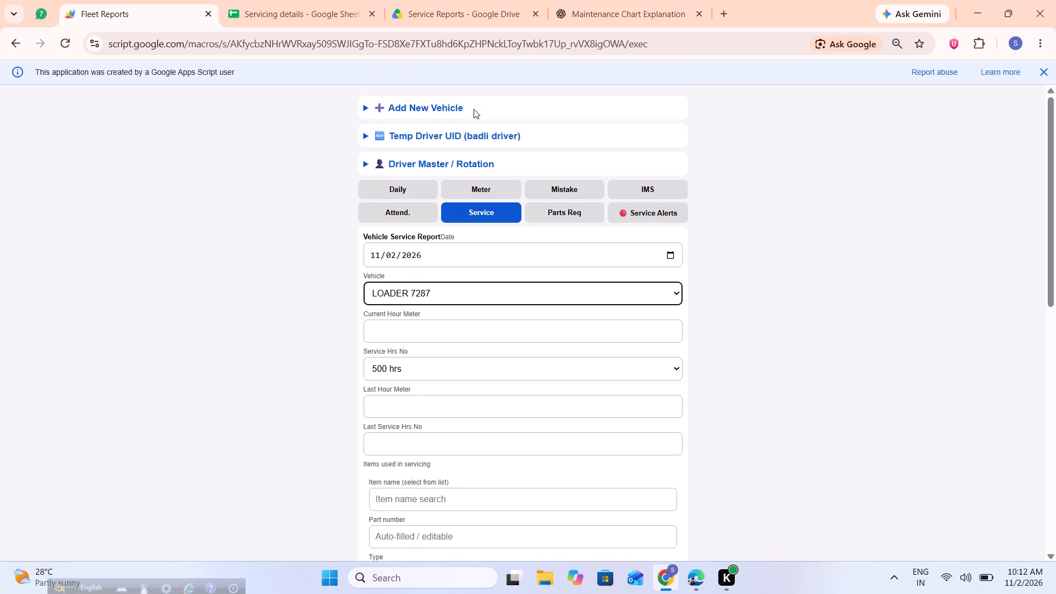
Create a filter view on the Old servicing details sheet of the Servicing details spreadsheet.
left_click(265, 0)
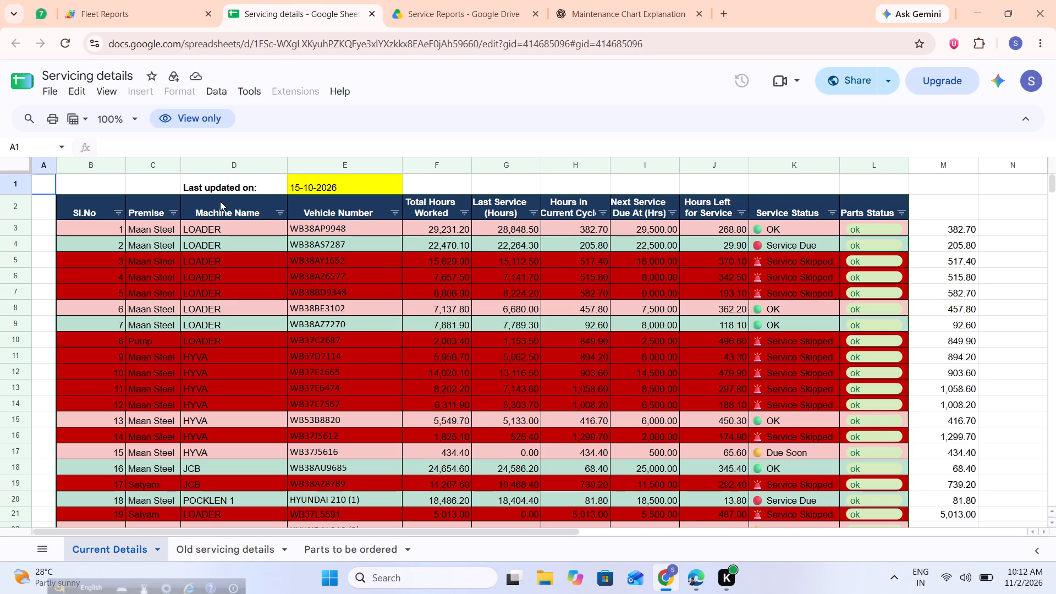
left_click(183, 555)
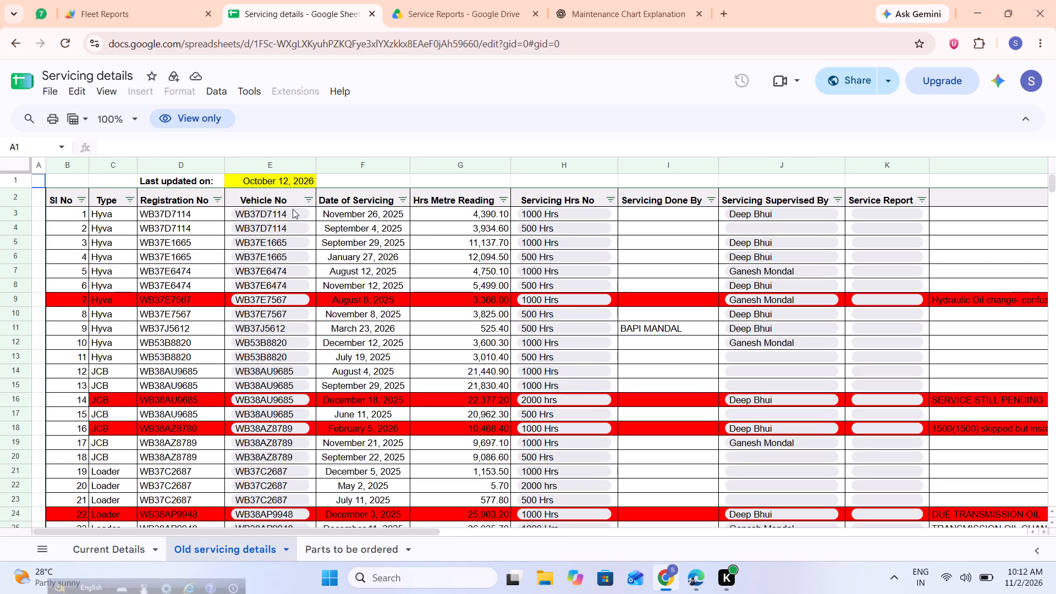
left_click(306, 197)
left_click(306, 197)
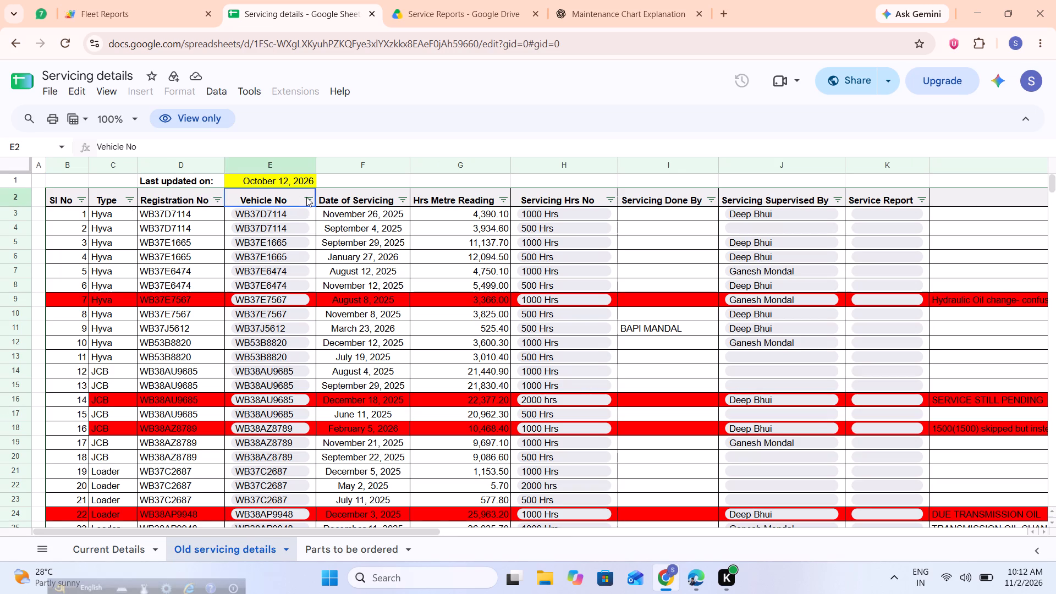
left_click(175, 124)
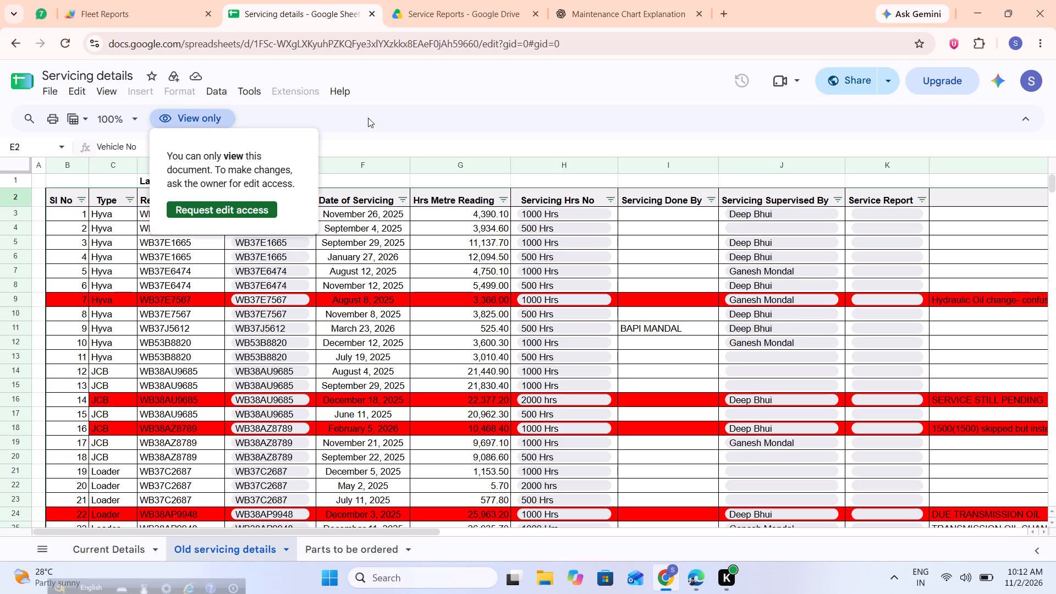
left_click(368, 118)
left_click(248, 97)
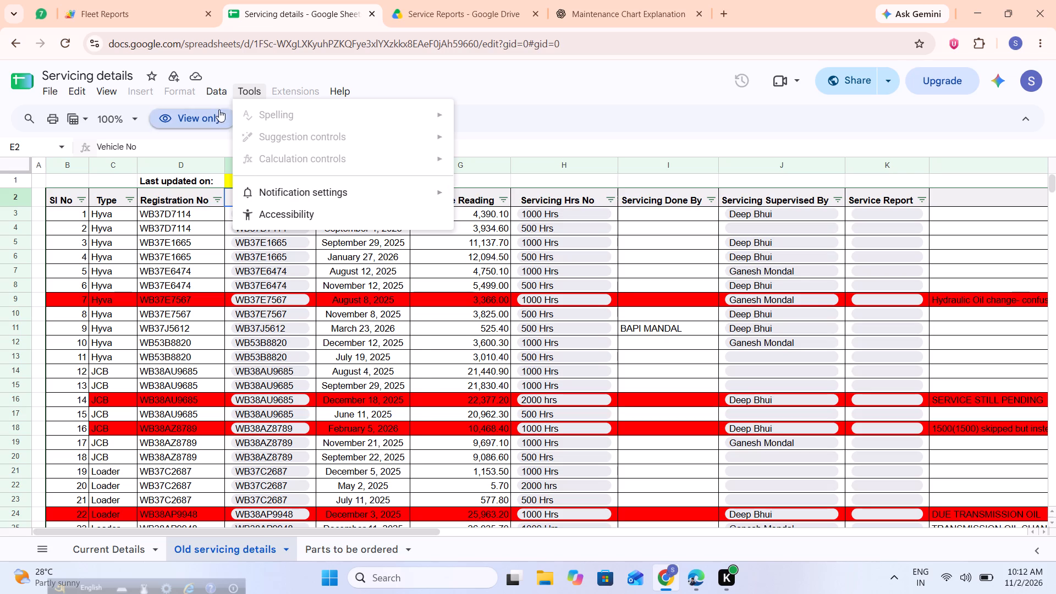
left_click(211, 96)
left_click(211, 96)
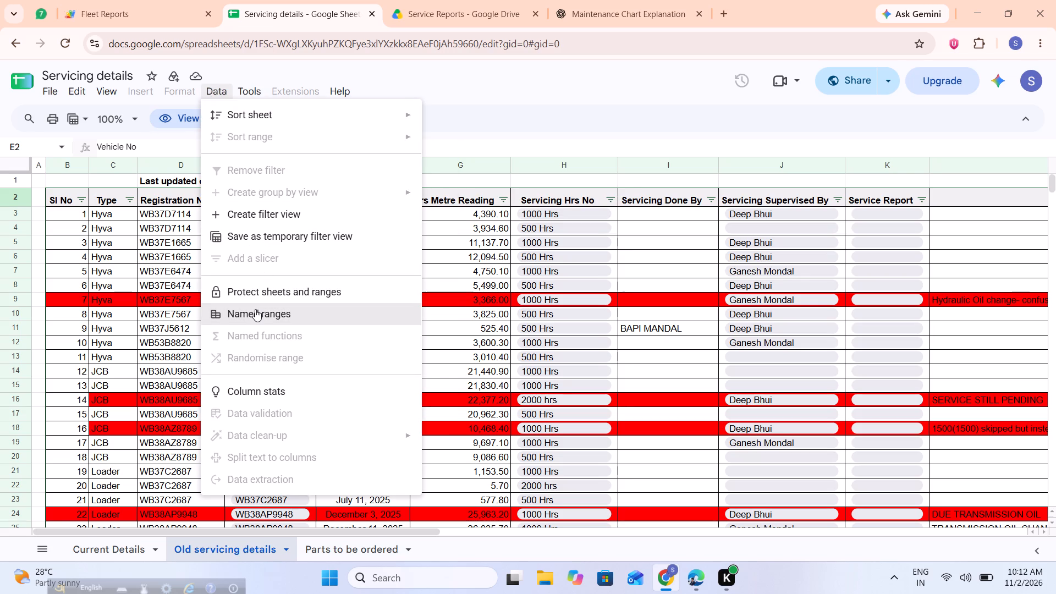
left_click(276, 206)
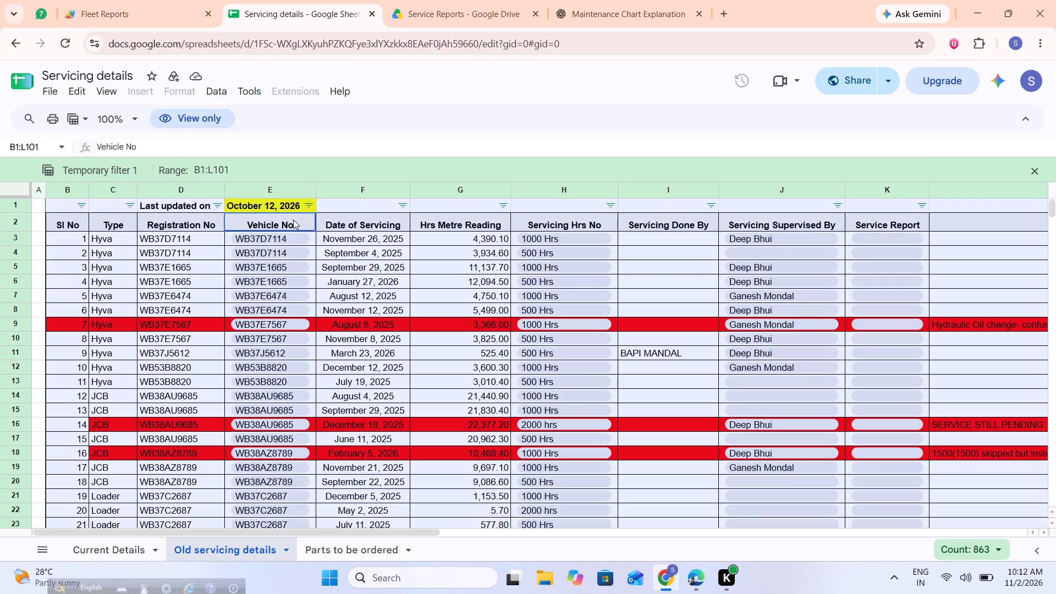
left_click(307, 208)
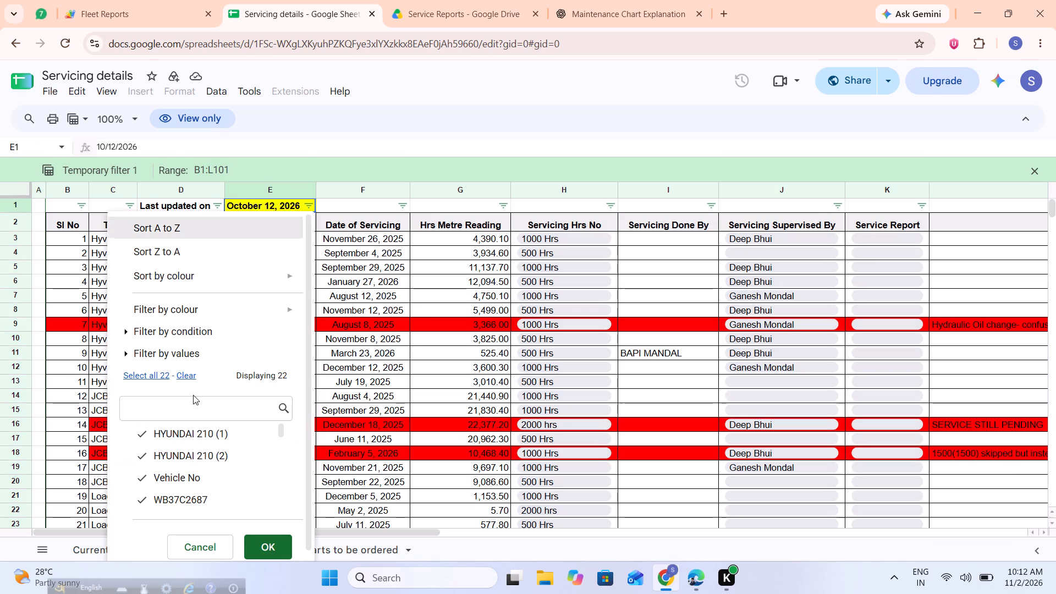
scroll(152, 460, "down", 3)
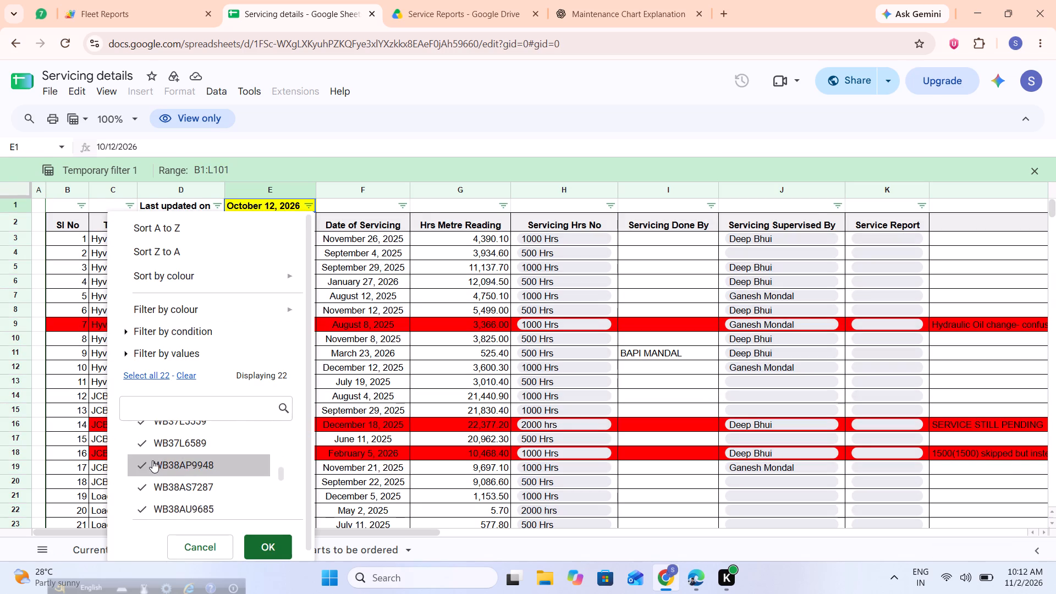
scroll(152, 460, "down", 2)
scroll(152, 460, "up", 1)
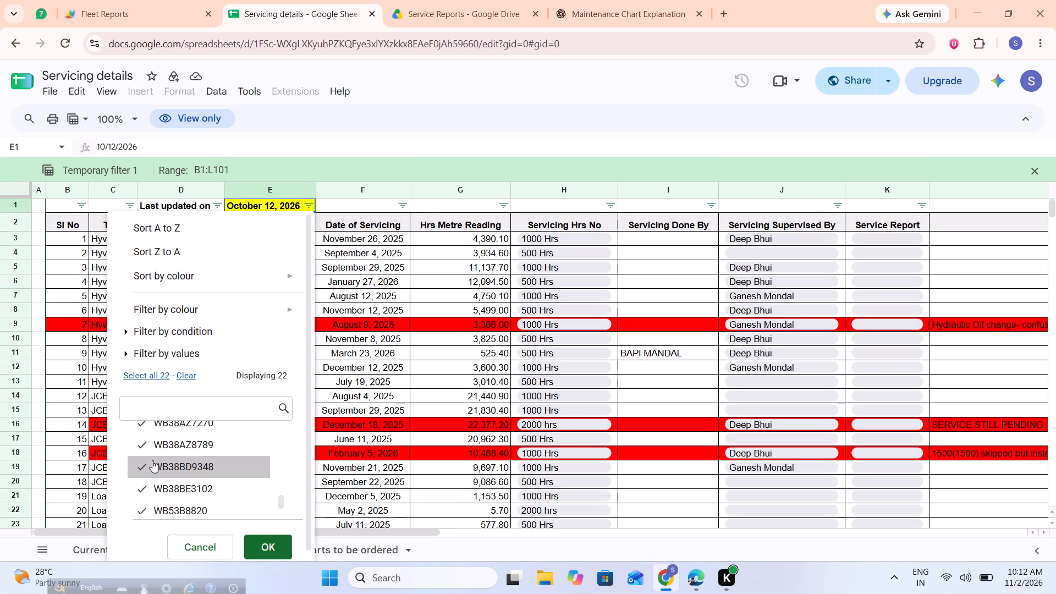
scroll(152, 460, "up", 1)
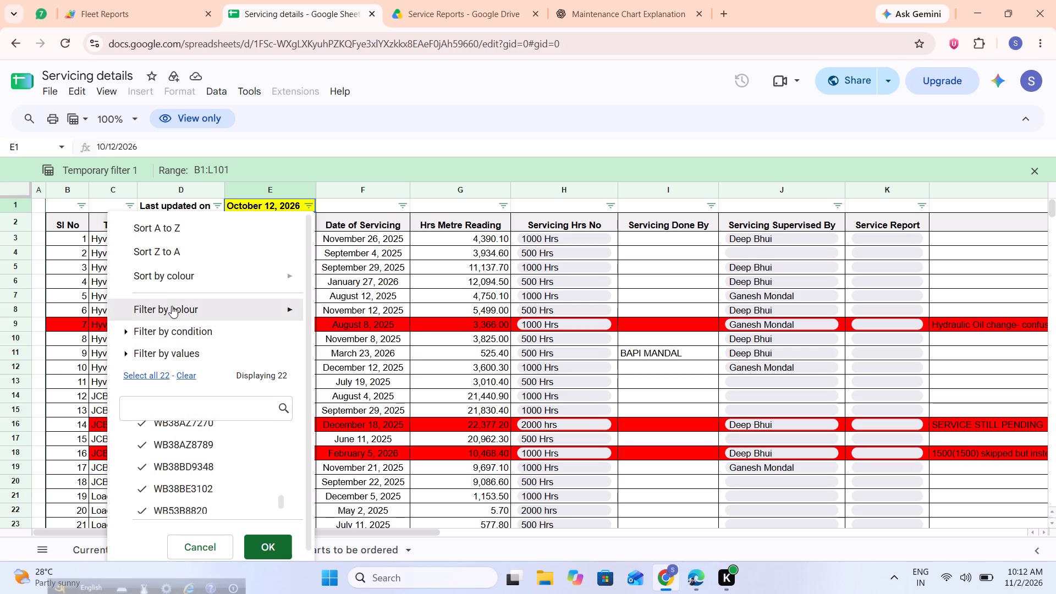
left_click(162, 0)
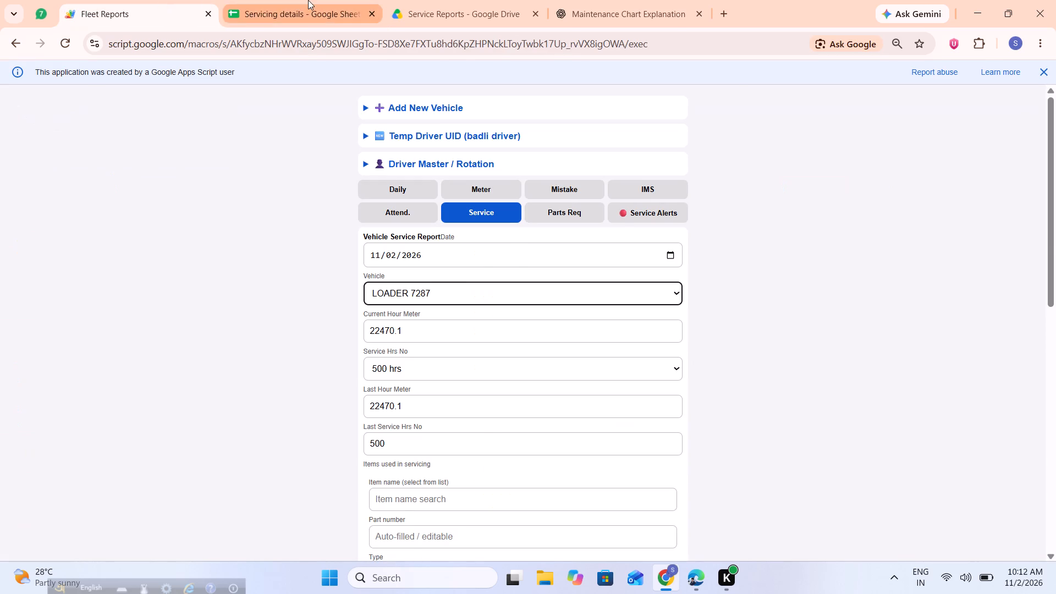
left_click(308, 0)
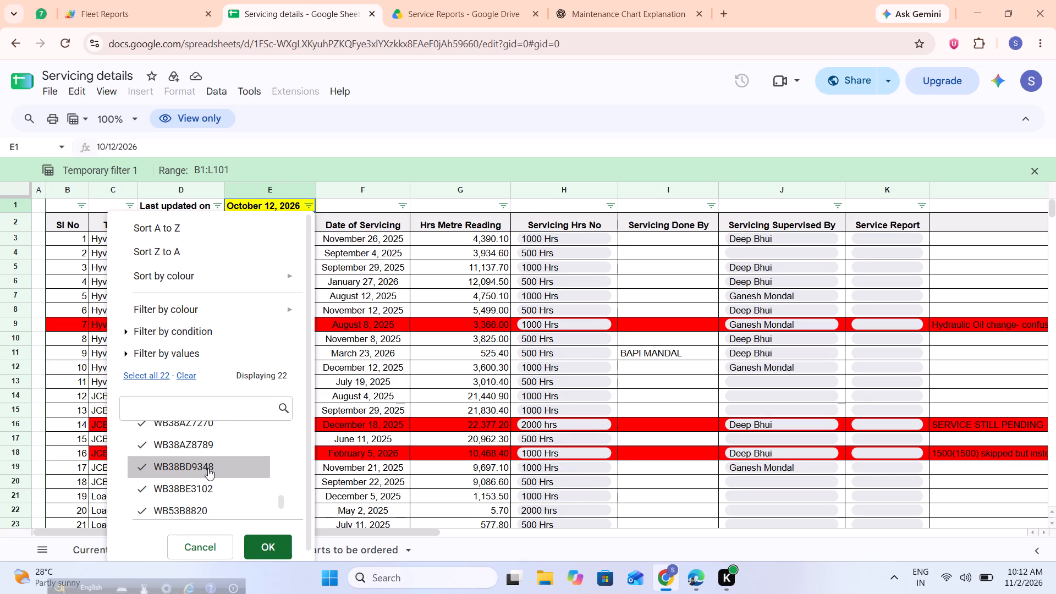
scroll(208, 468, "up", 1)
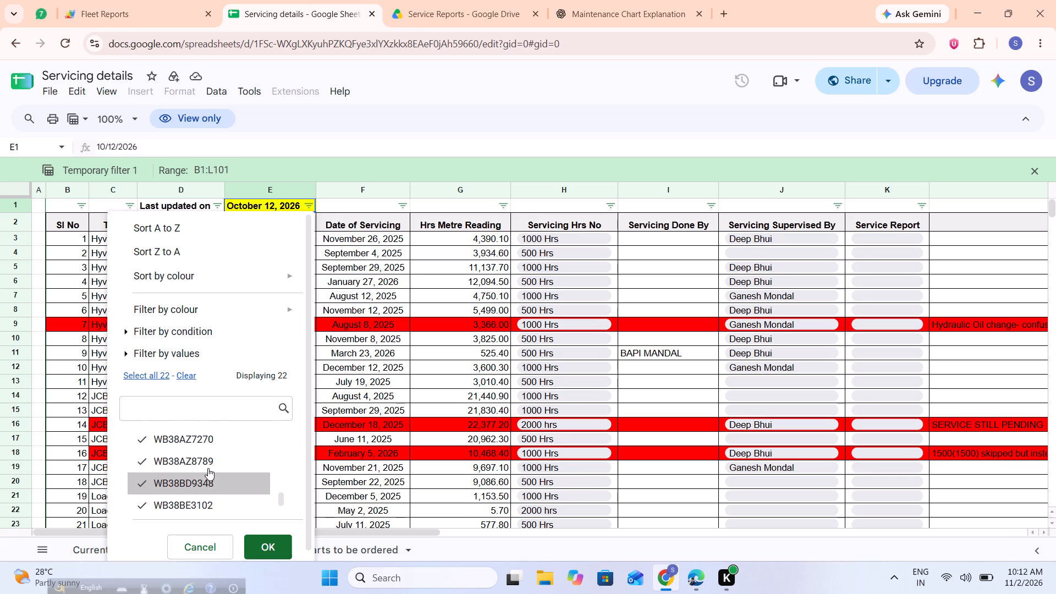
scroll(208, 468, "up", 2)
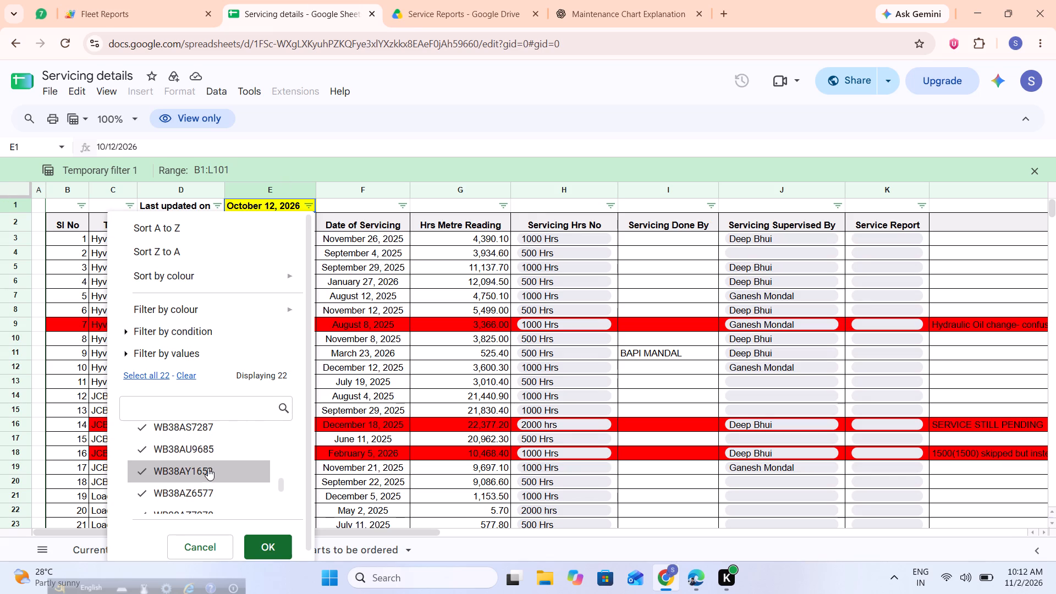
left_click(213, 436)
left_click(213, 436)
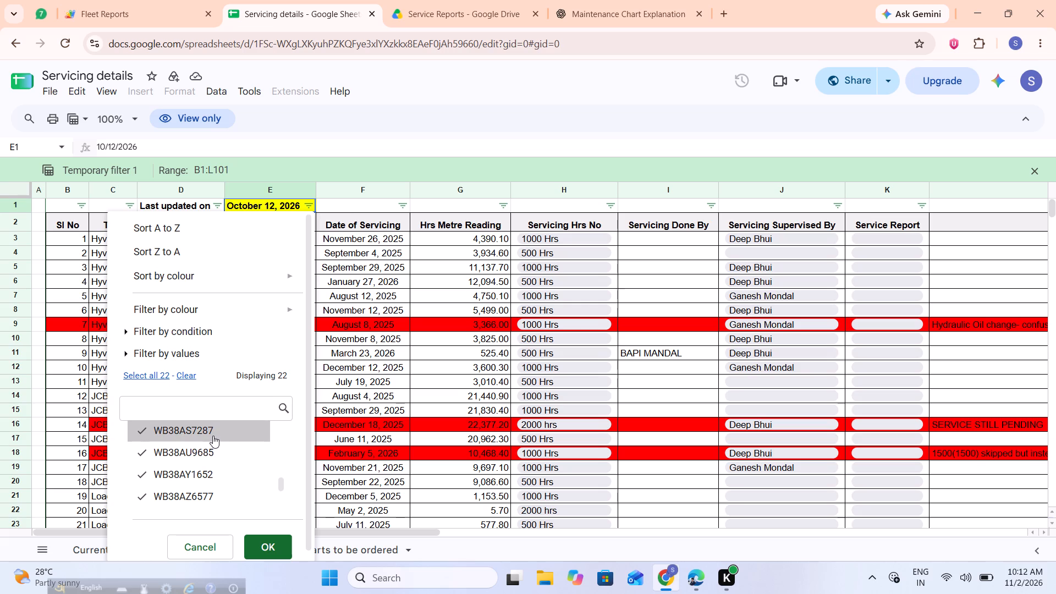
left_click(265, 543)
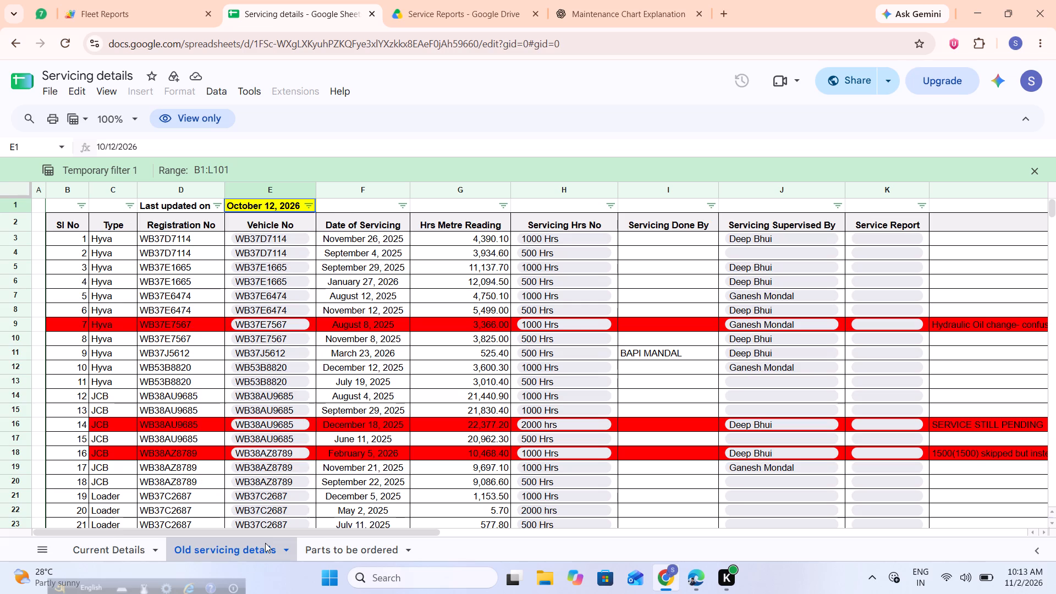
left_click(307, 206)
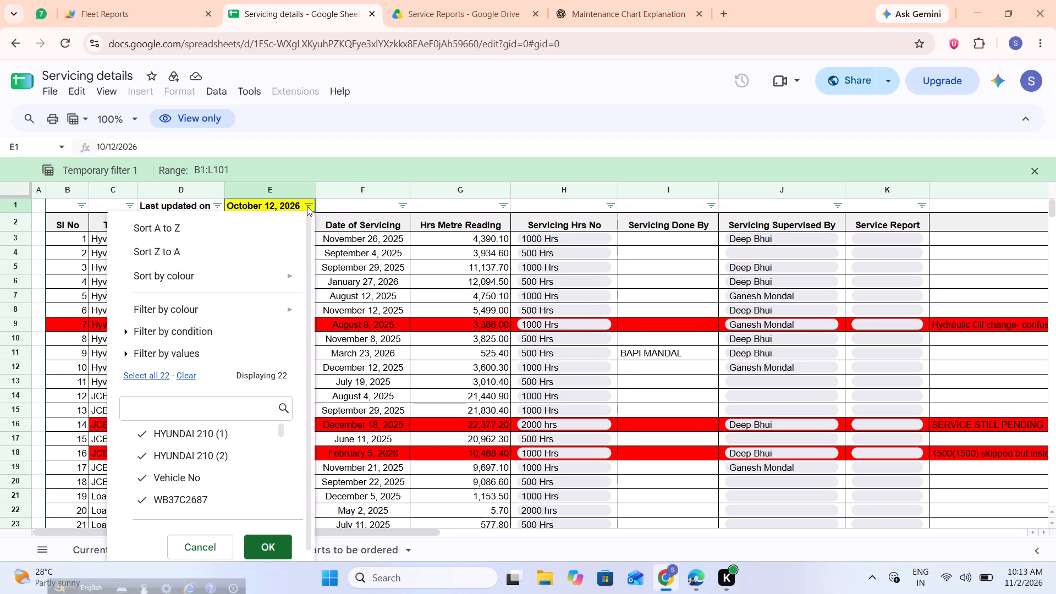
scroll(204, 439, "up", 1)
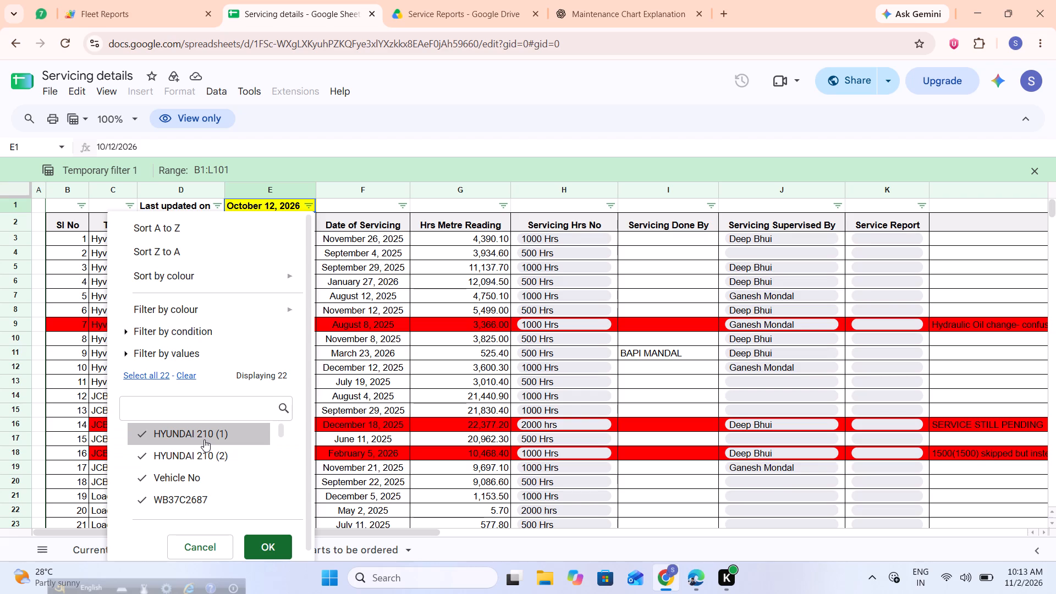
scroll(204, 439, "down", 2)
scroll(204, 439, "up", 1)
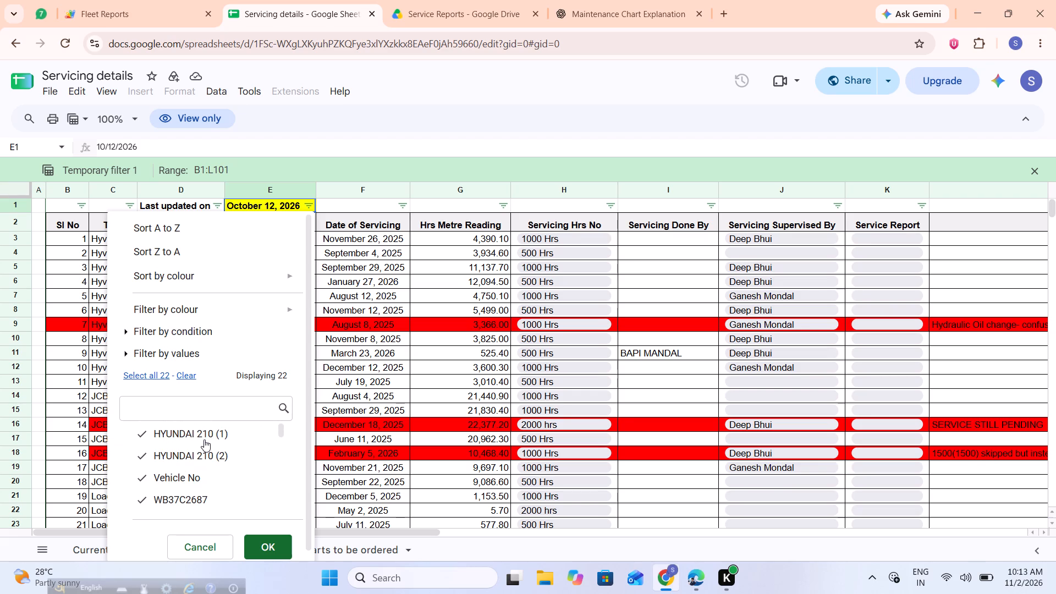
scroll(204, 439, "up", 1)
left_click(183, 376)
scroll(178, 496, "down", 4)
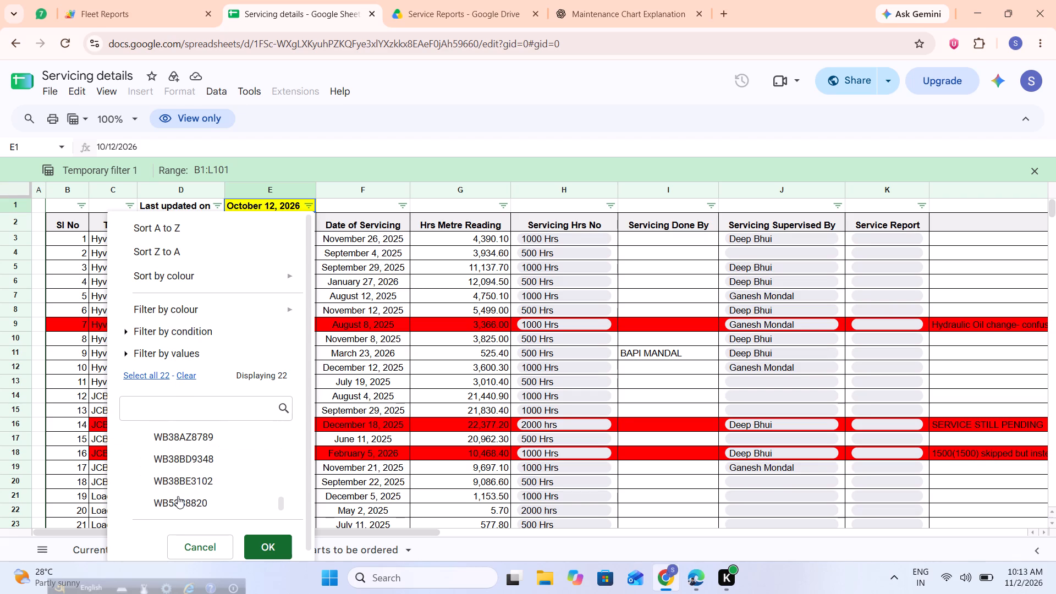
scroll(178, 496, "up", 2)
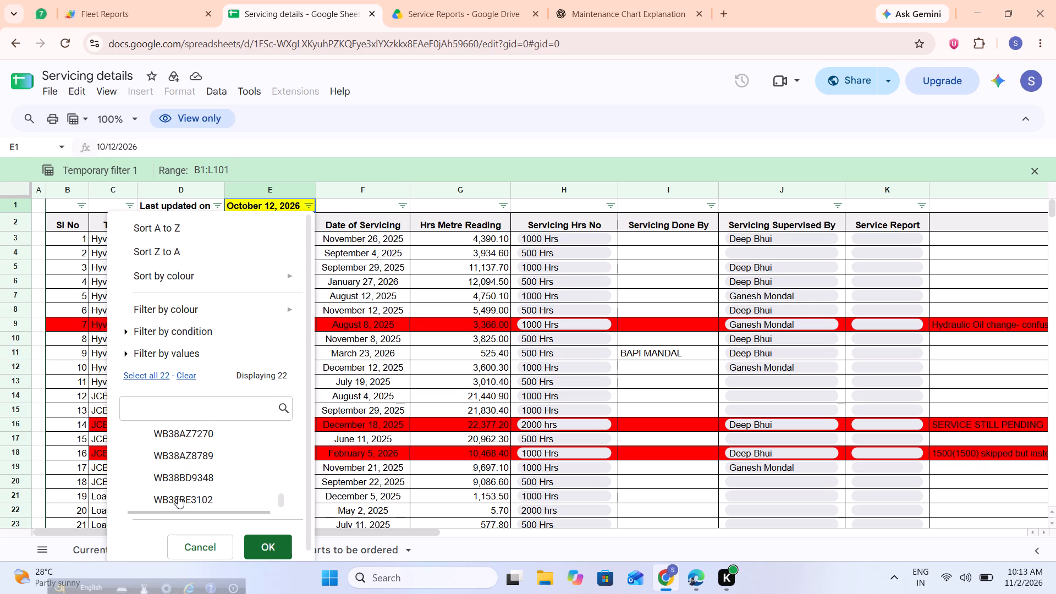
scroll(178, 496, "up", 3)
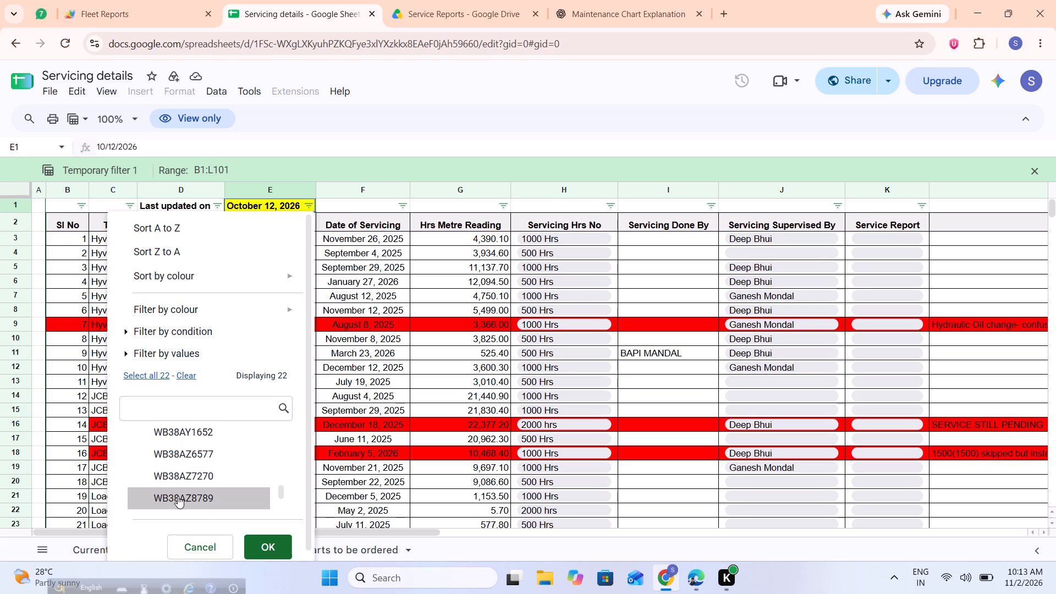
scroll(178, 496, "up", 2)
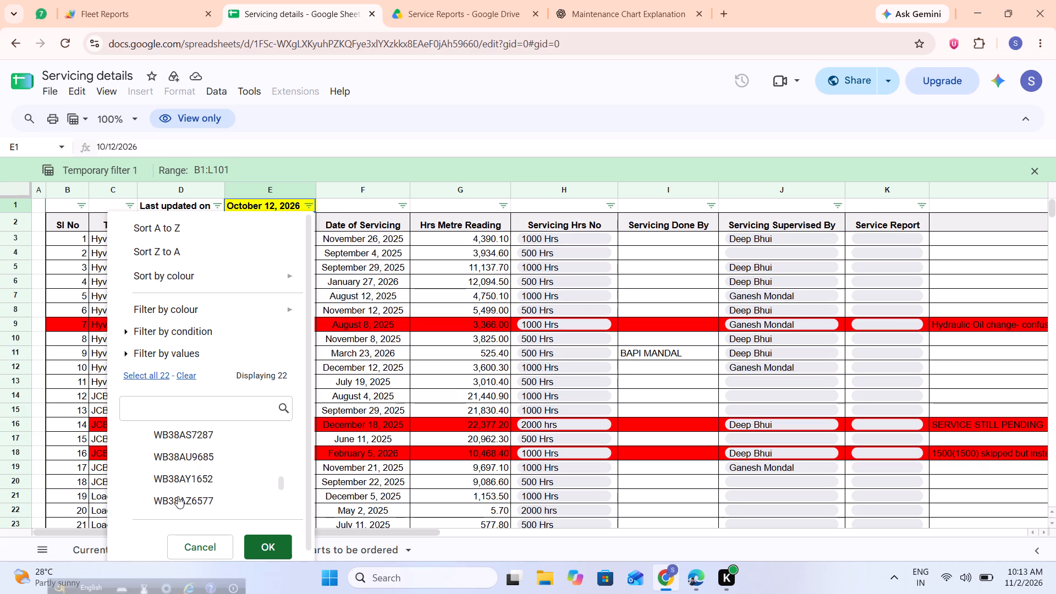
left_click(194, 440)
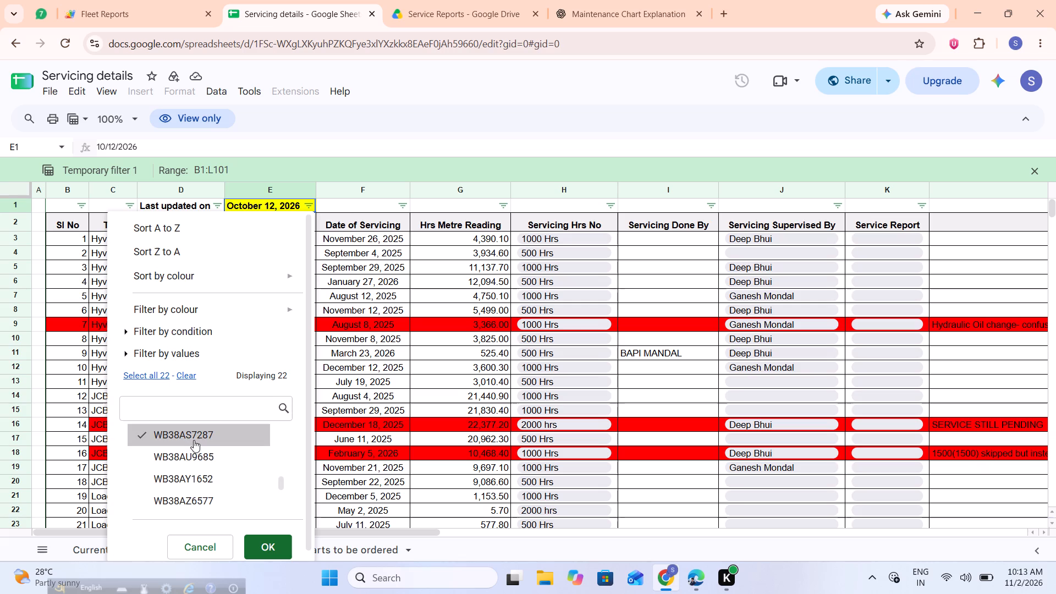
left_click(257, 543)
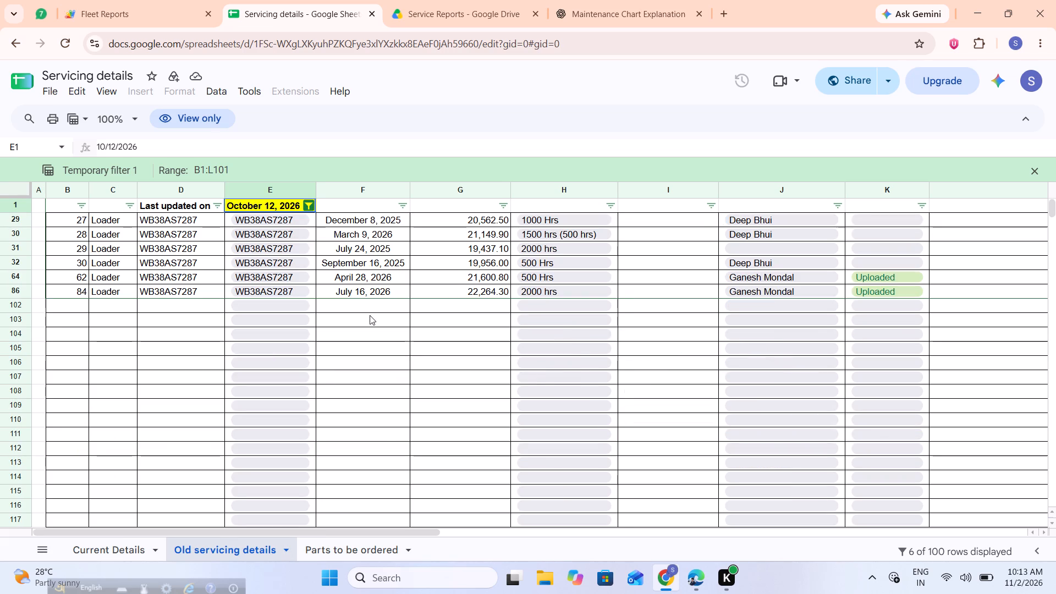
Copy the July 16, 2026 hours reading from the servicing sheet into the Fleet Reports form, setting Current Hour Meter to 22264.3.
left_click(434, 0)
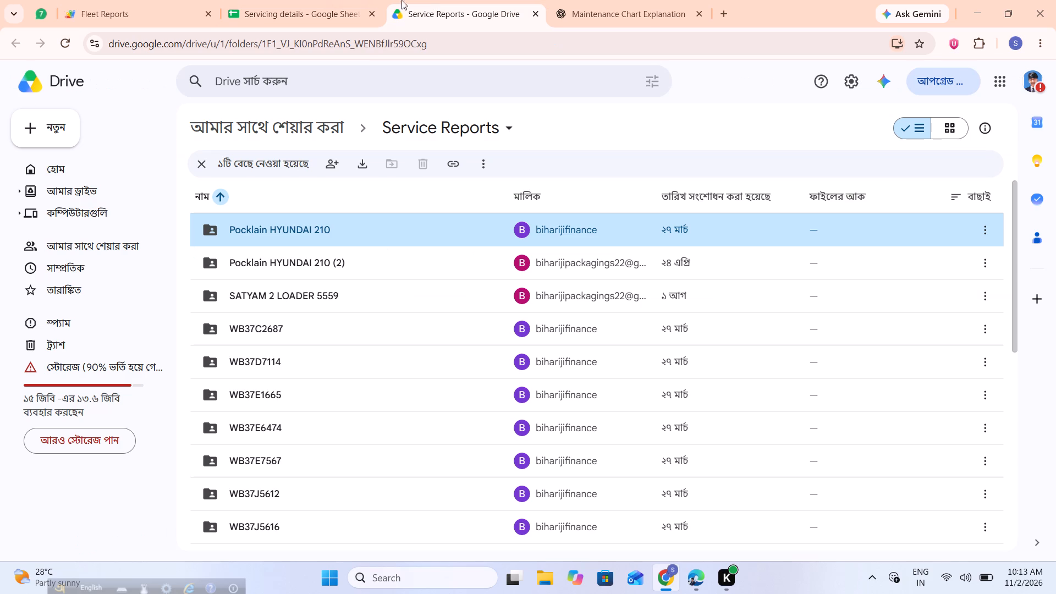
left_click(164, 0)
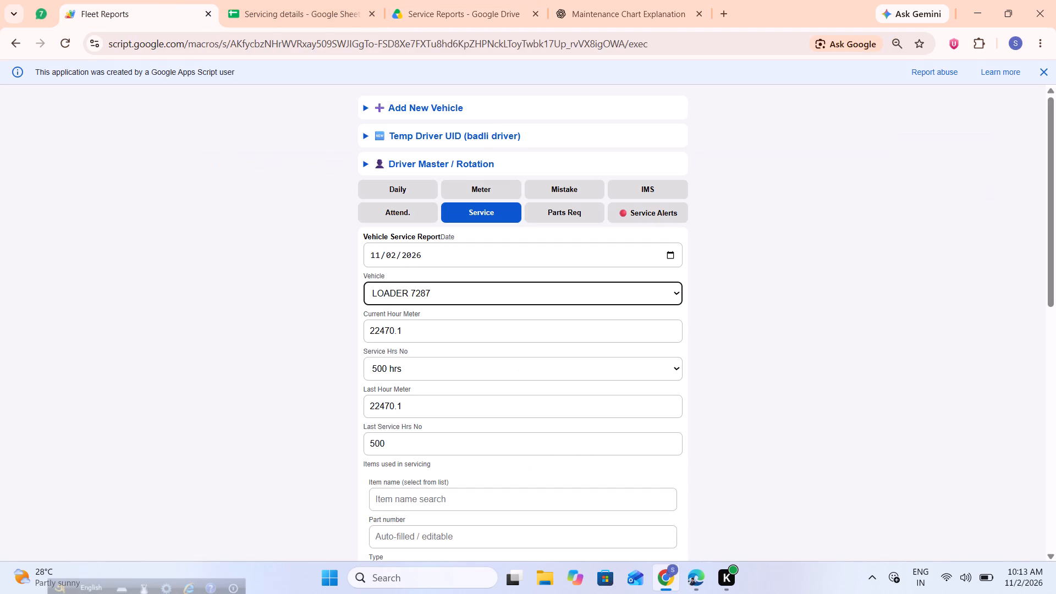
left_click(288, 0)
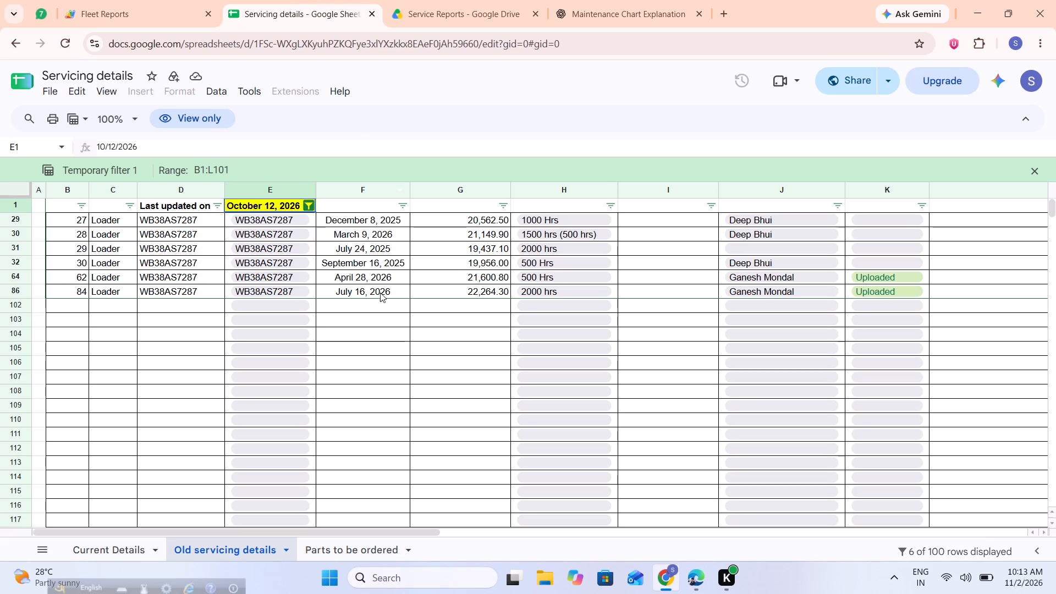
double_click(463, 291)
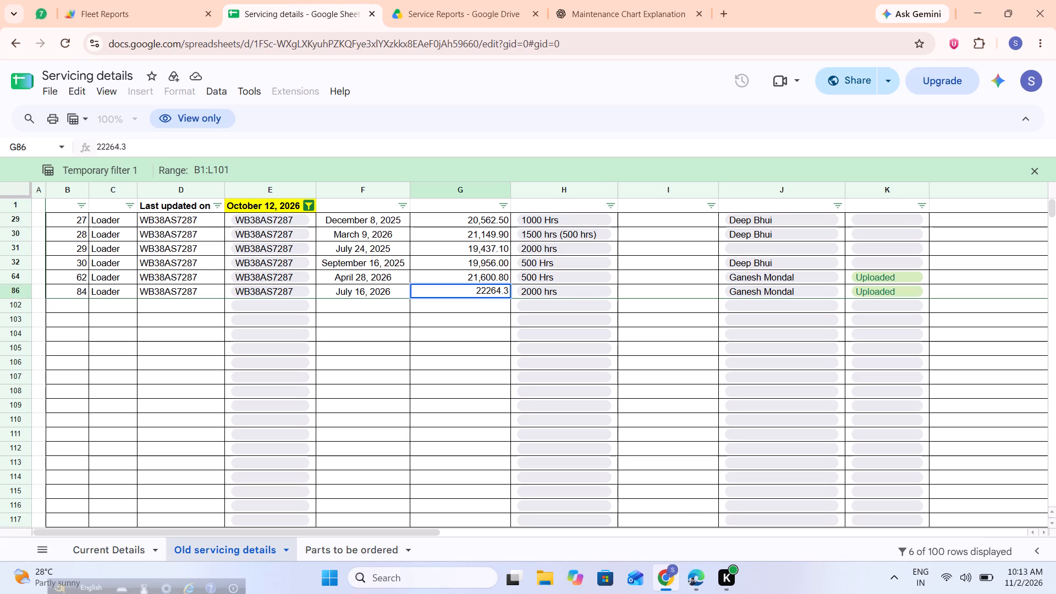
key("ctrl+a")
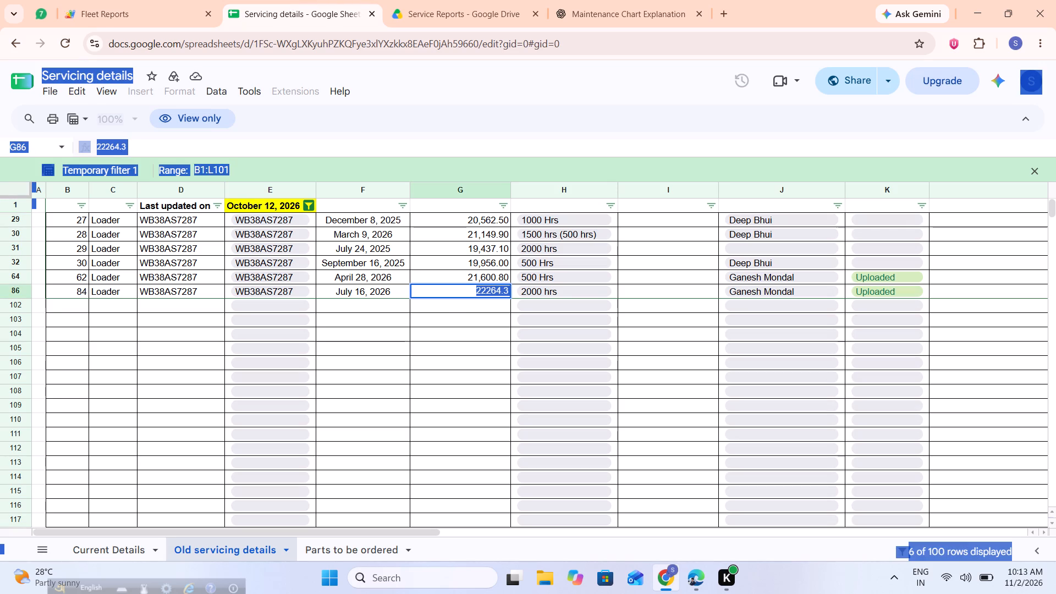
double_click(463, 291)
key("ctrl+c")
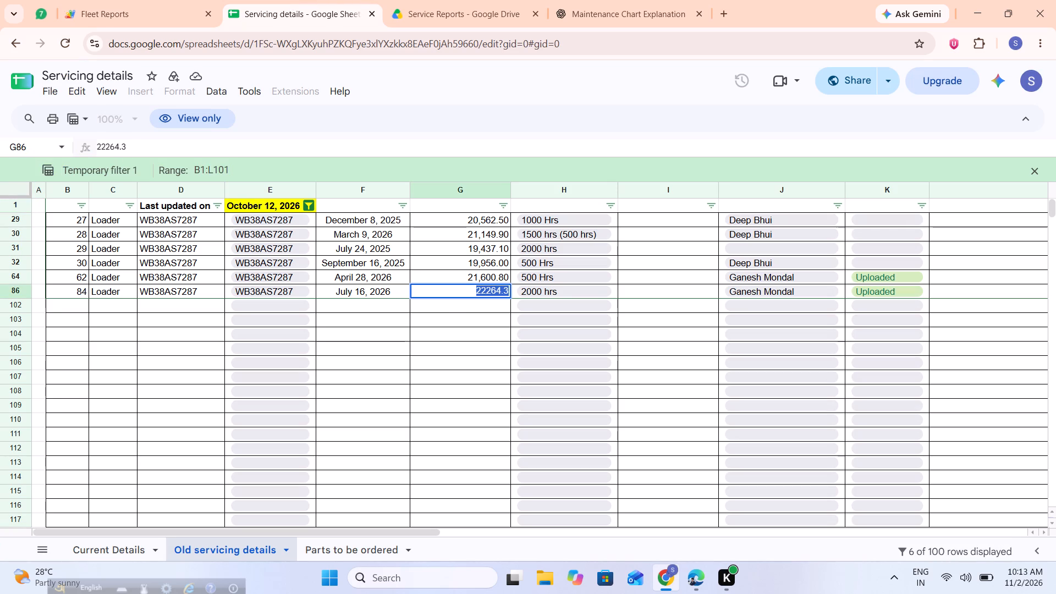
left_click(87, 0)
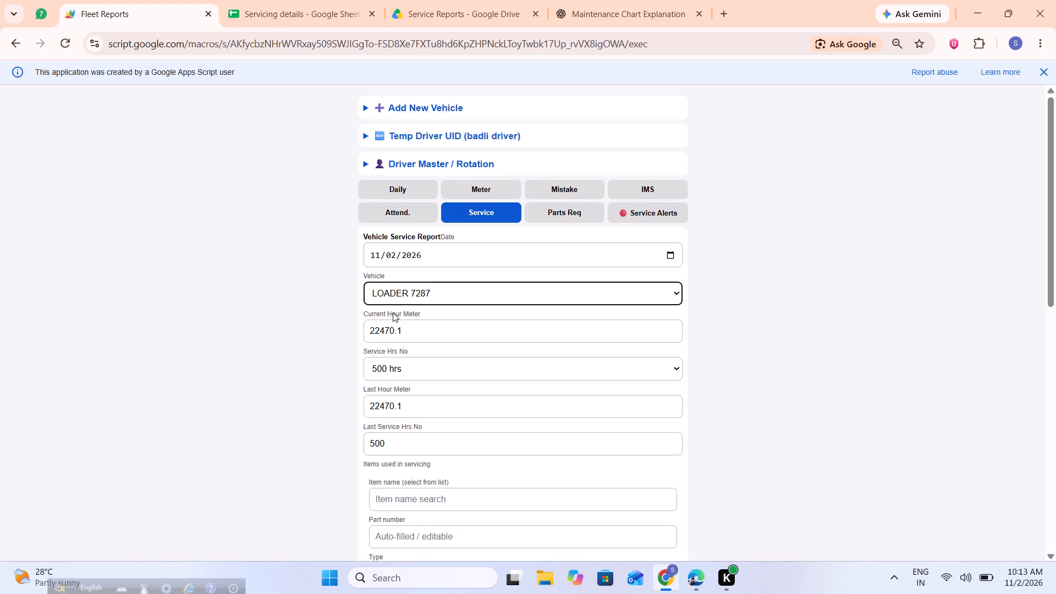
left_click(398, 326)
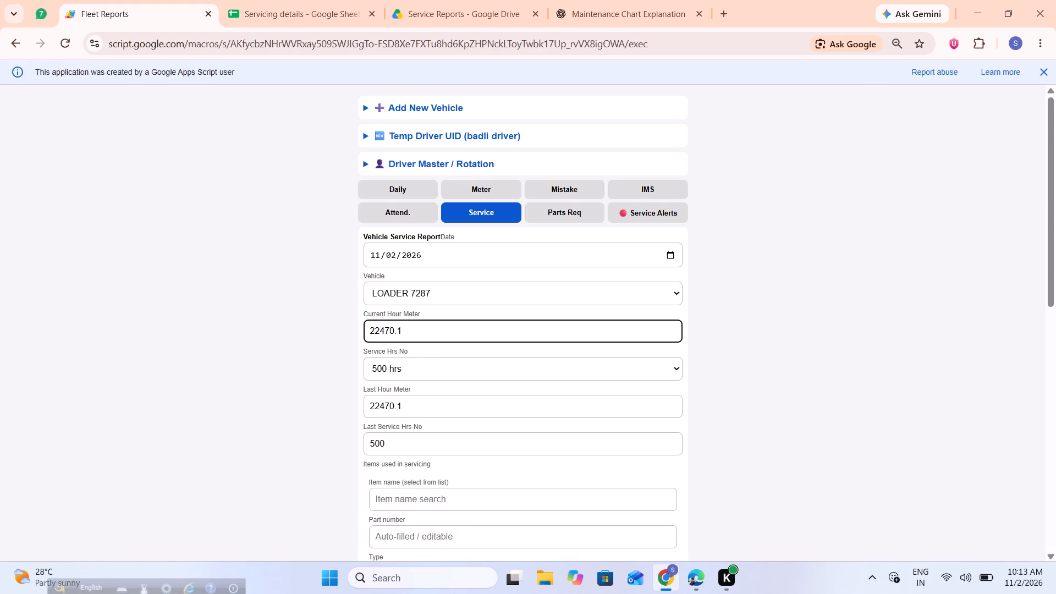
key("ctrl+a")
key("ctrl+v")
Copy the April 28, 2026 hours reading from the servicing sheet into the Fleet Reports form, setting Last Hour Meter to 21600.8.
left_click(288, 0)
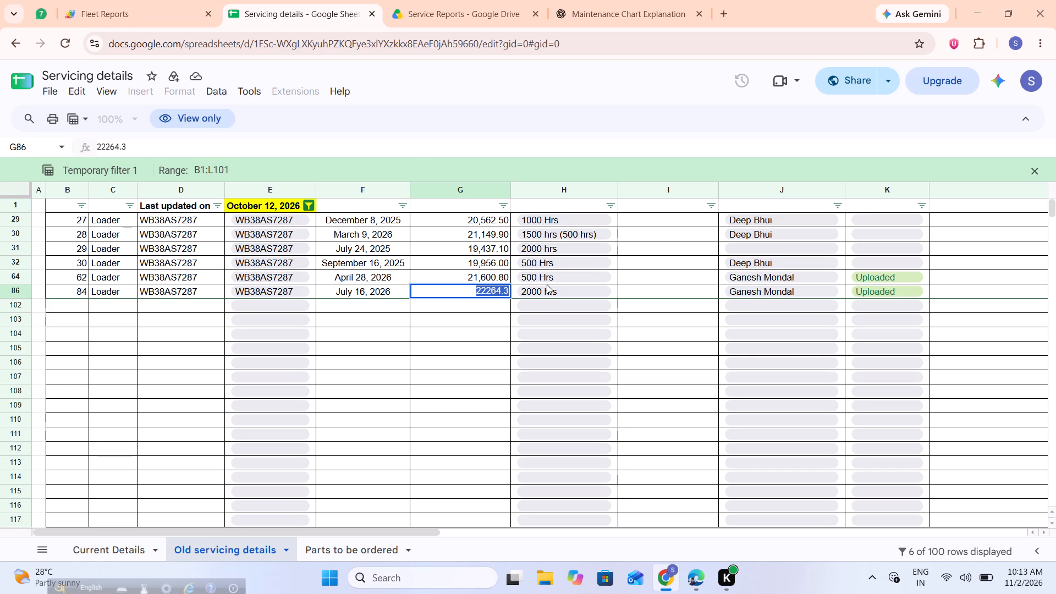
left_click(122, 0)
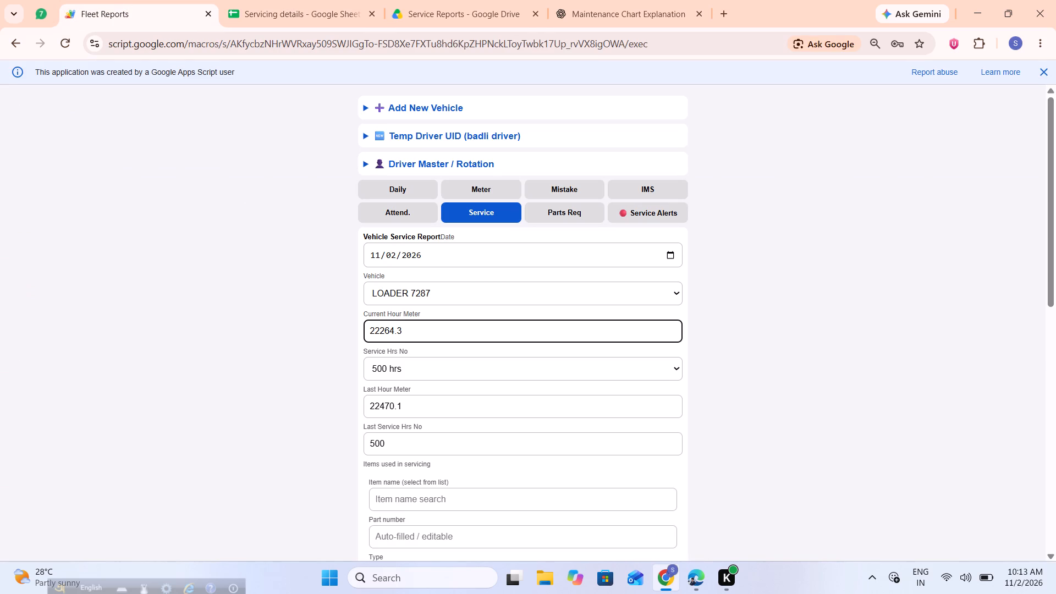
left_click(311, 0)
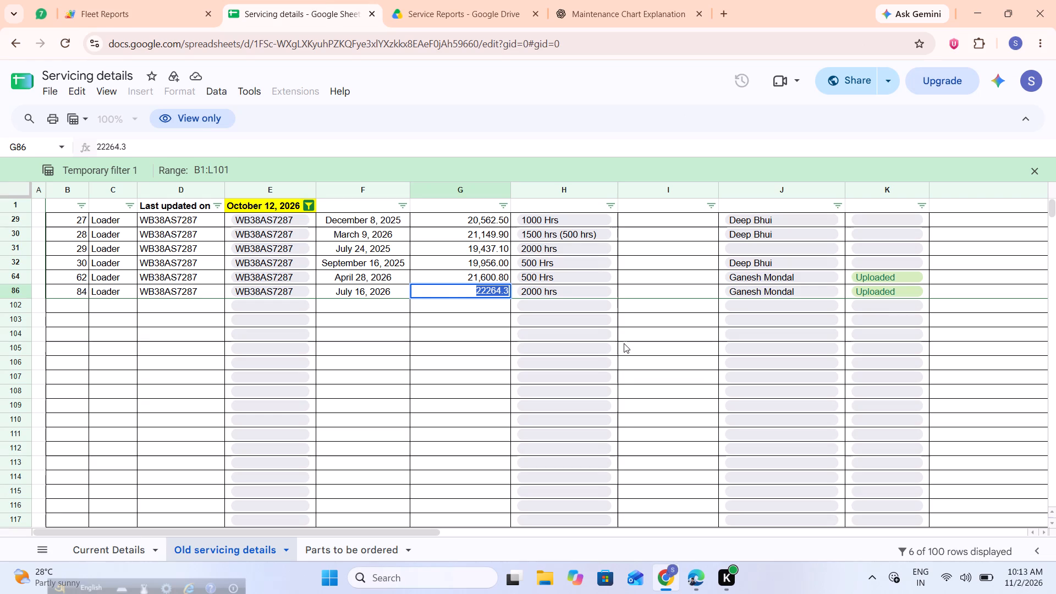
double_click(492, 271)
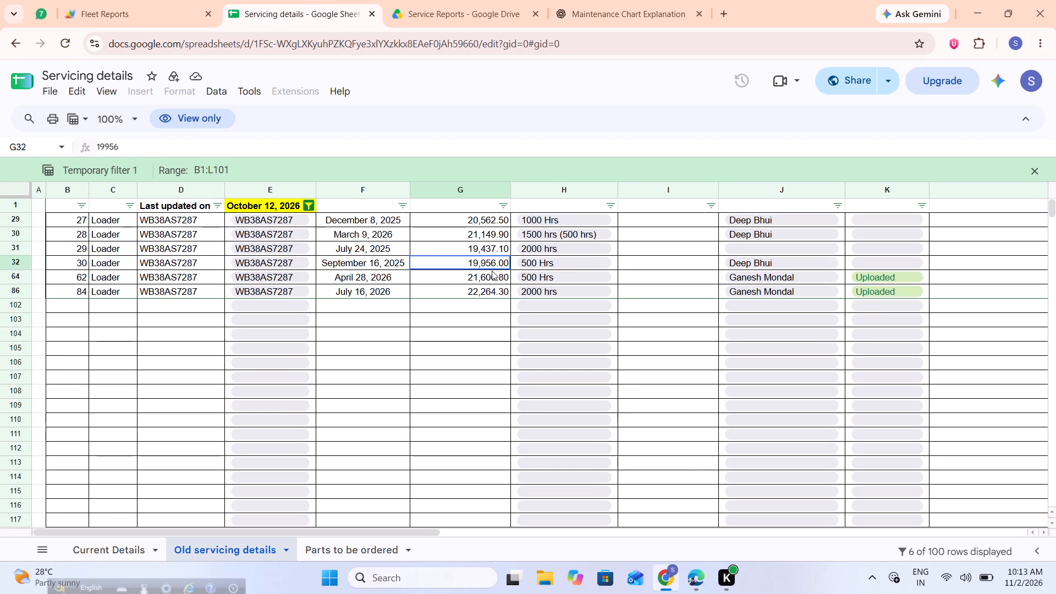
triple_click(490, 278)
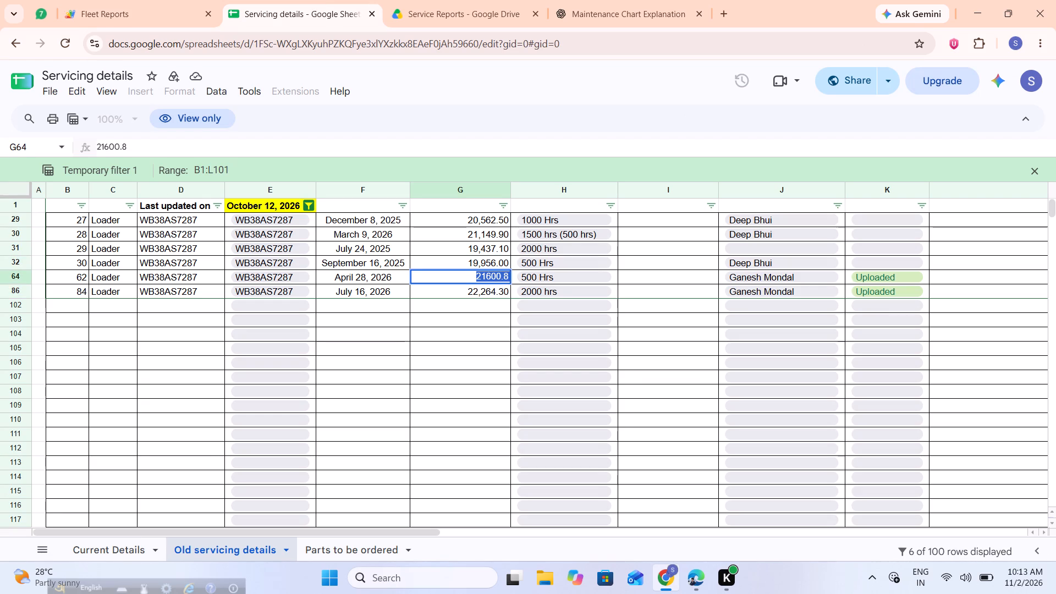
key("ctrl+c")
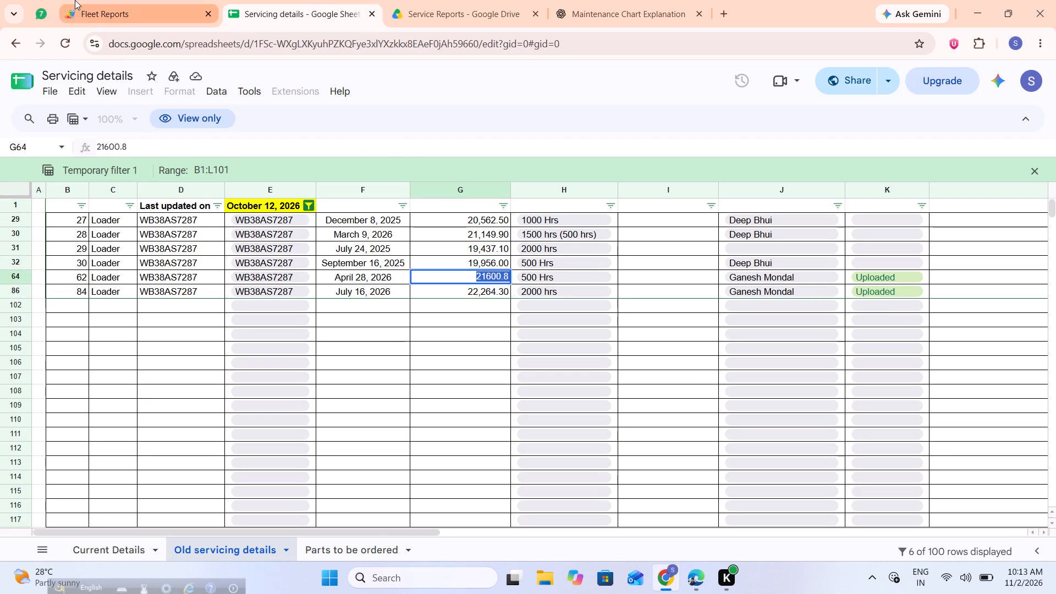
left_click(75, 0)
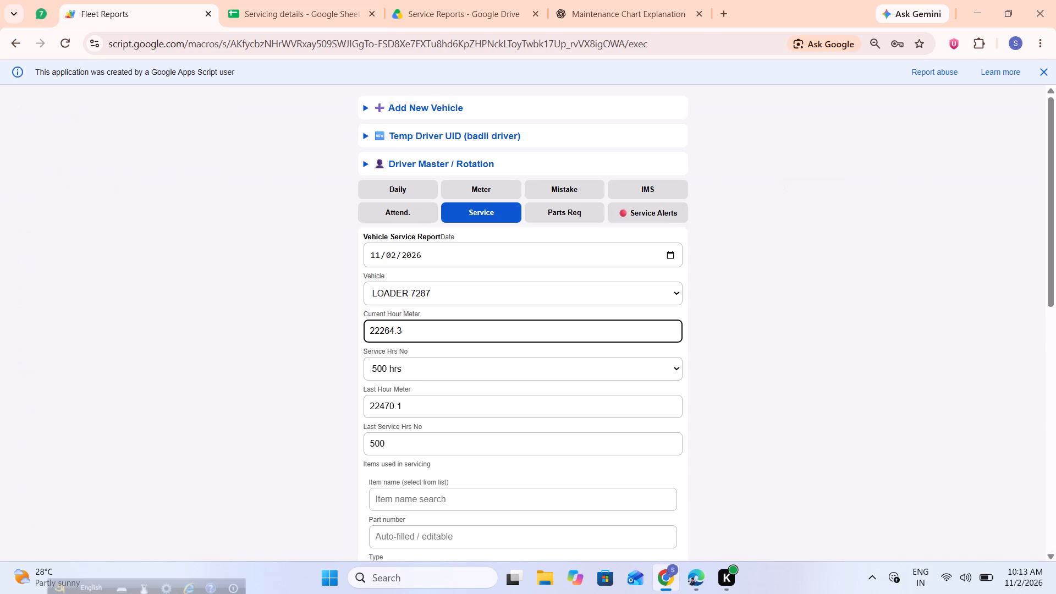
left_click(441, 400)
left_click_drag(404, 407, 404, 407)
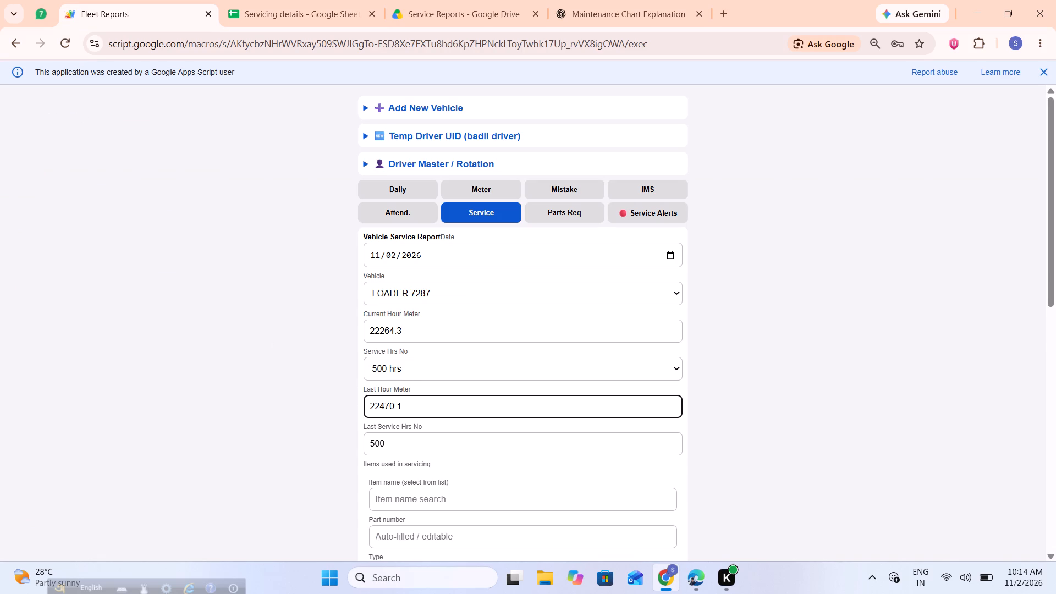
left_click_drag(404, 407, 355, 399)
key("ctrl+v")
Set the service report's Service Hrs No to 2000 hrs, matching the July 16, 2026 row of the servicing sheet.
scroll(355, 399, "down", 1)
left_click(264, 0)
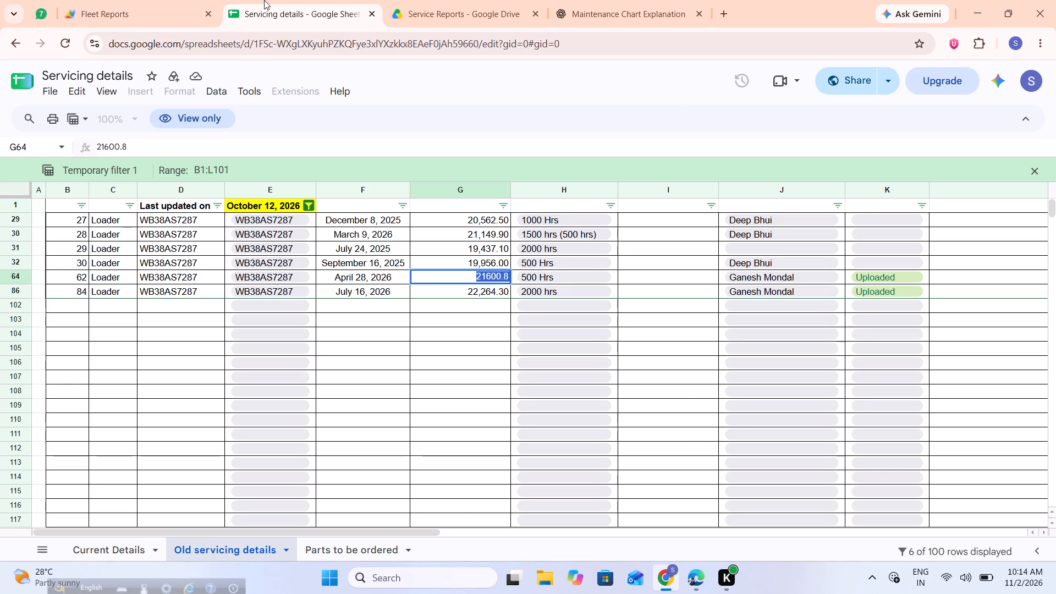
left_click(101, 0)
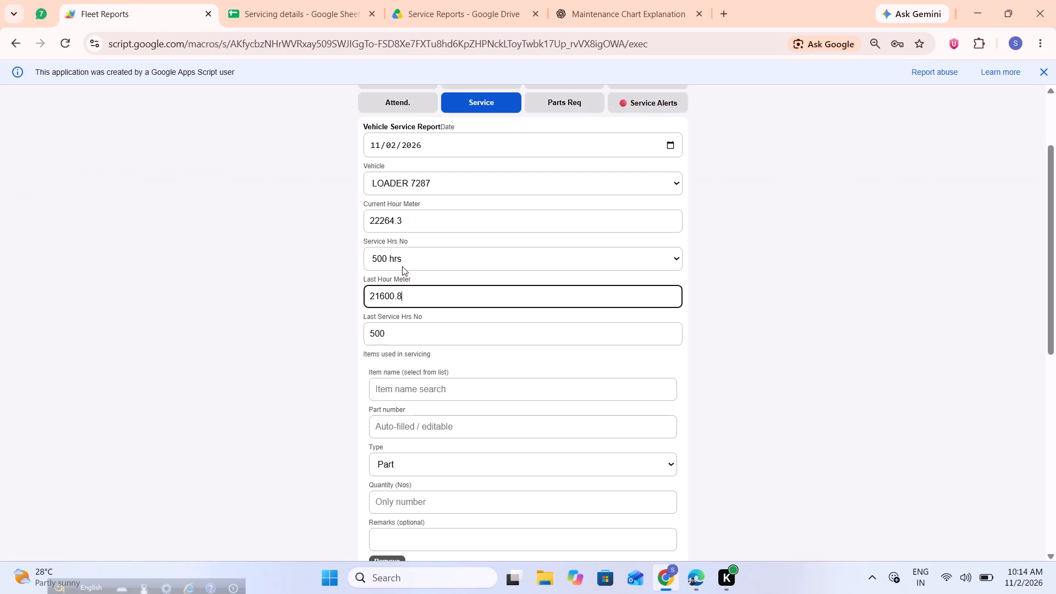
left_click(397, 257)
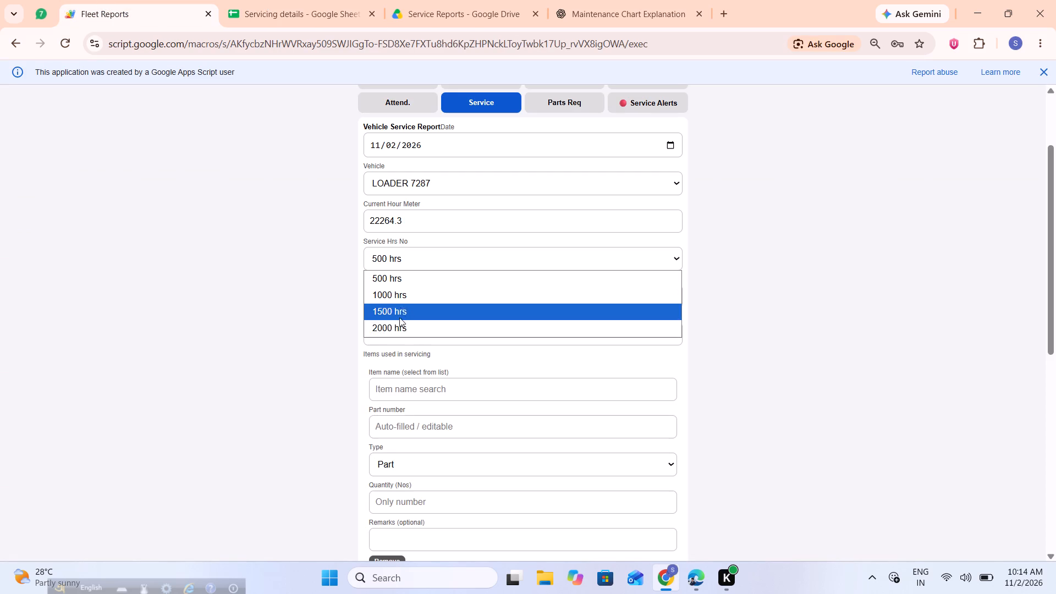
left_click(400, 328)
scroll(400, 328, "down", 1)
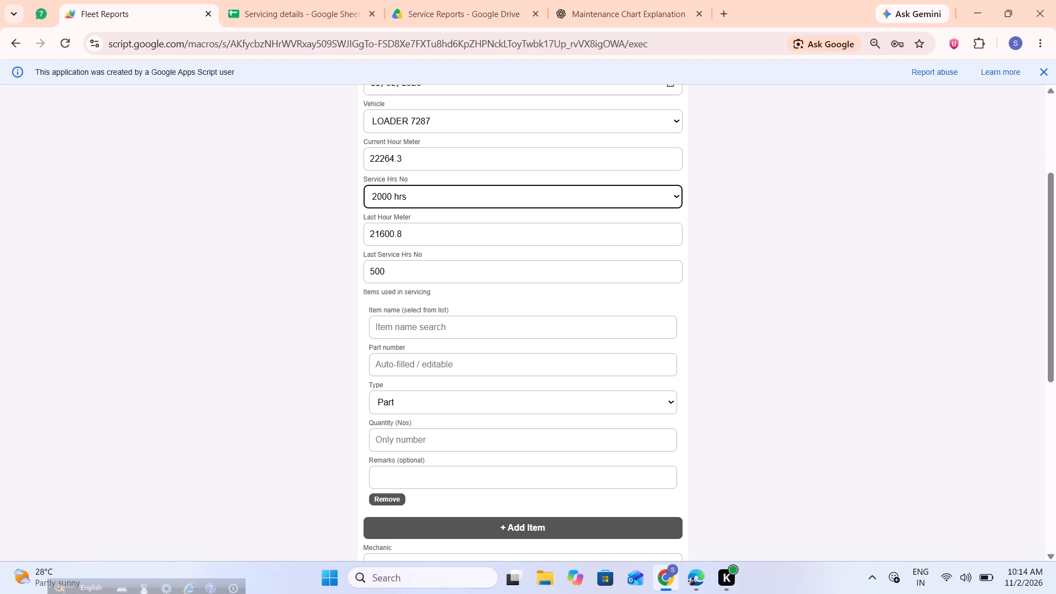
left_click(305, 0)
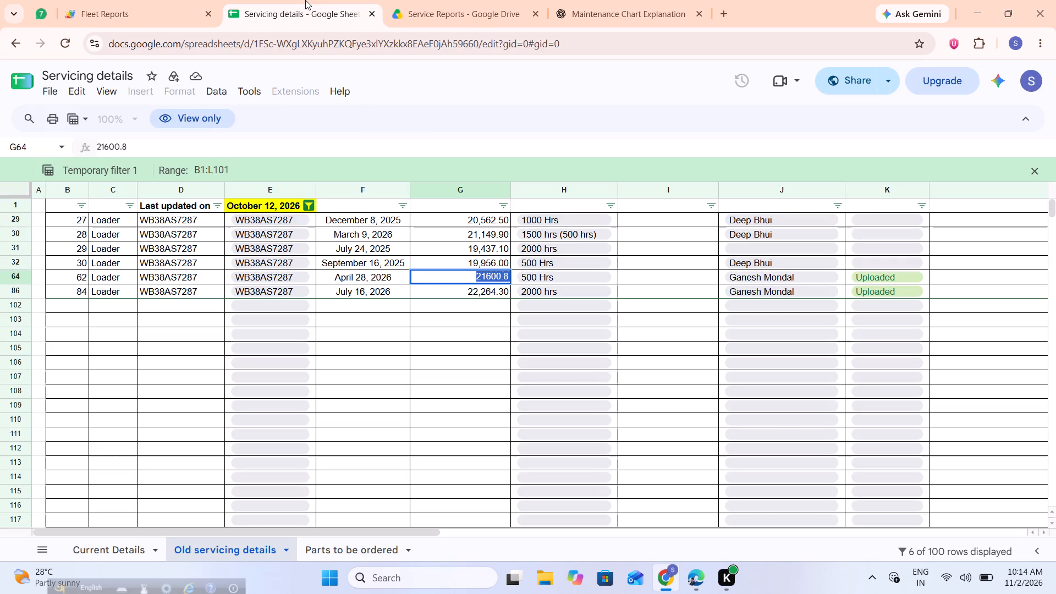
left_click(424, 0)
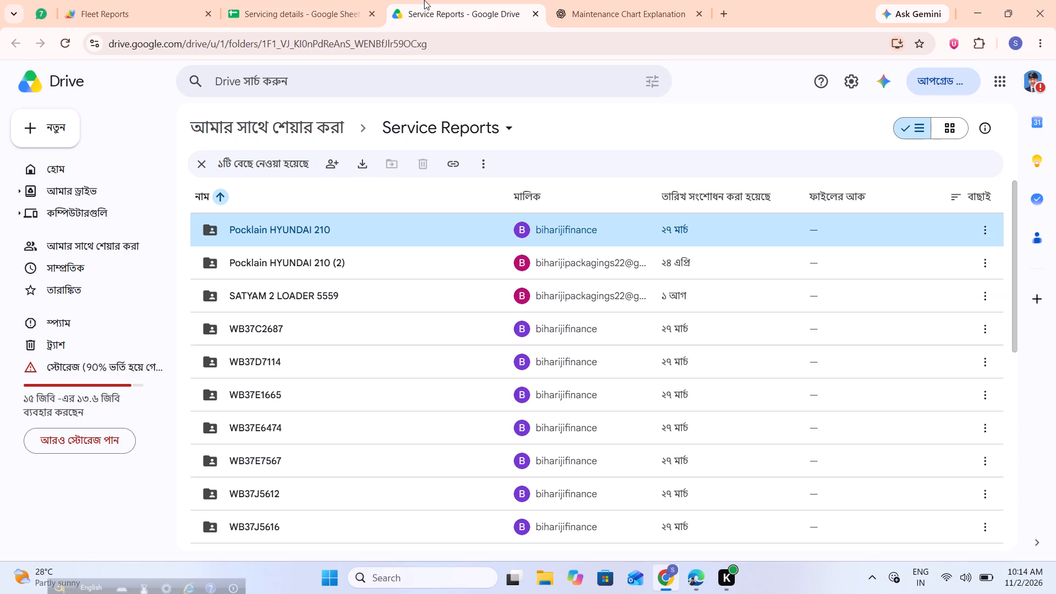
scroll(465, 228, "down", 1)
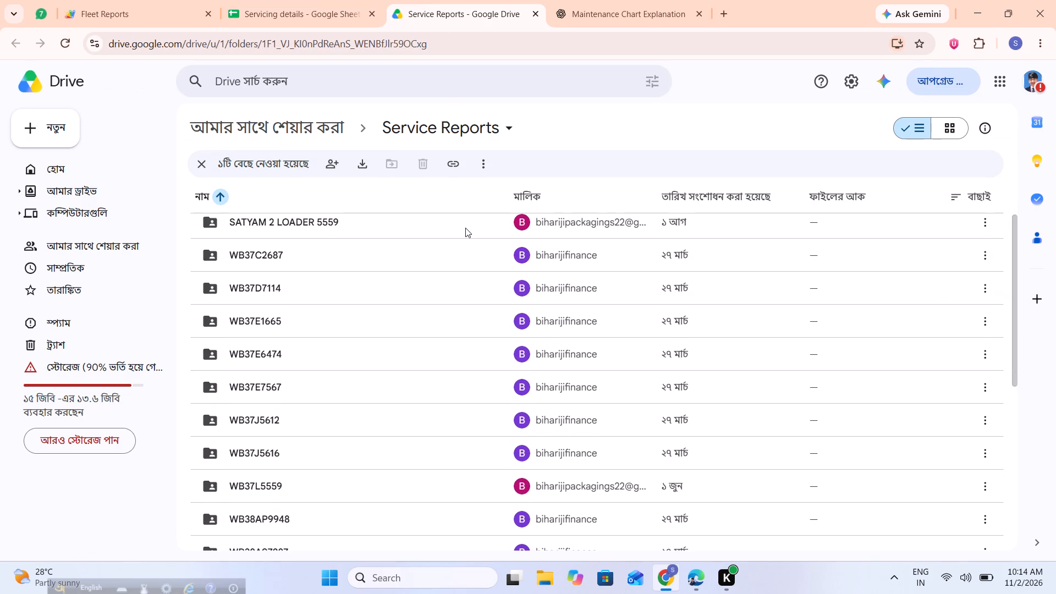
scroll(465, 228, "down", 2)
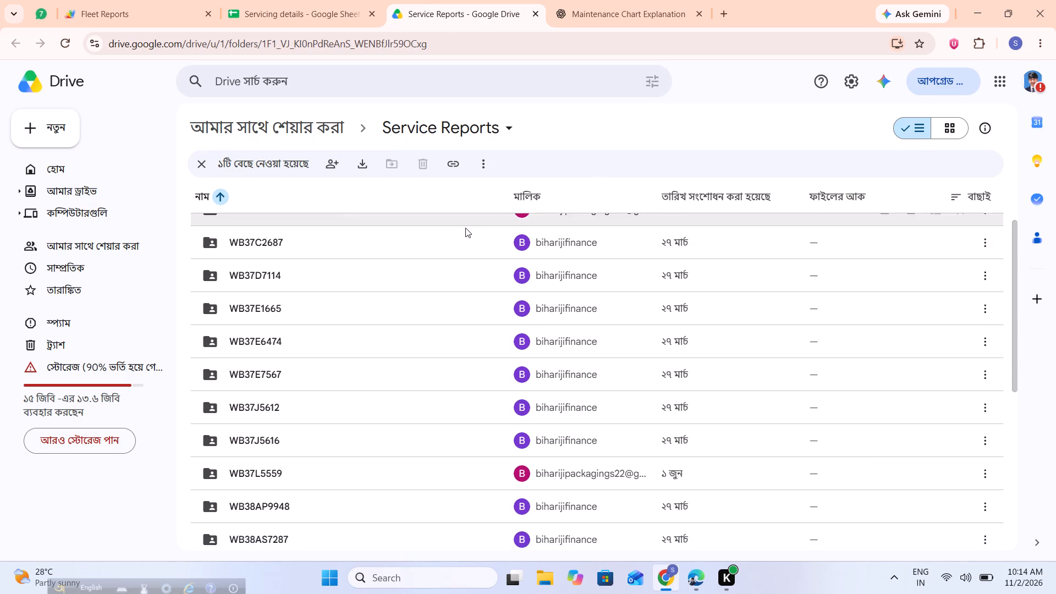
scroll(465, 228, "down", 1)
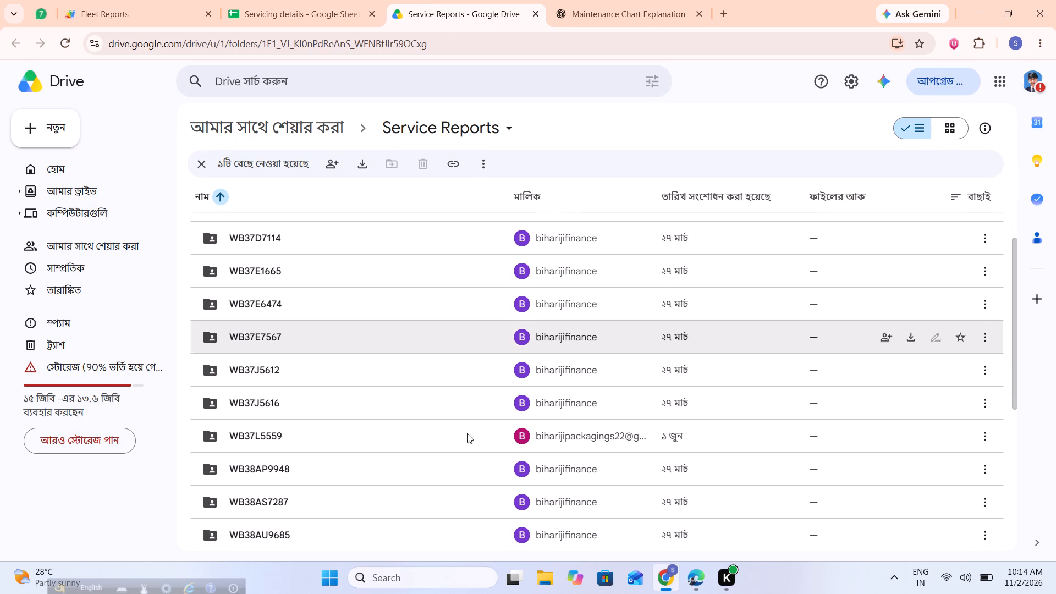
double_click(448, 488)
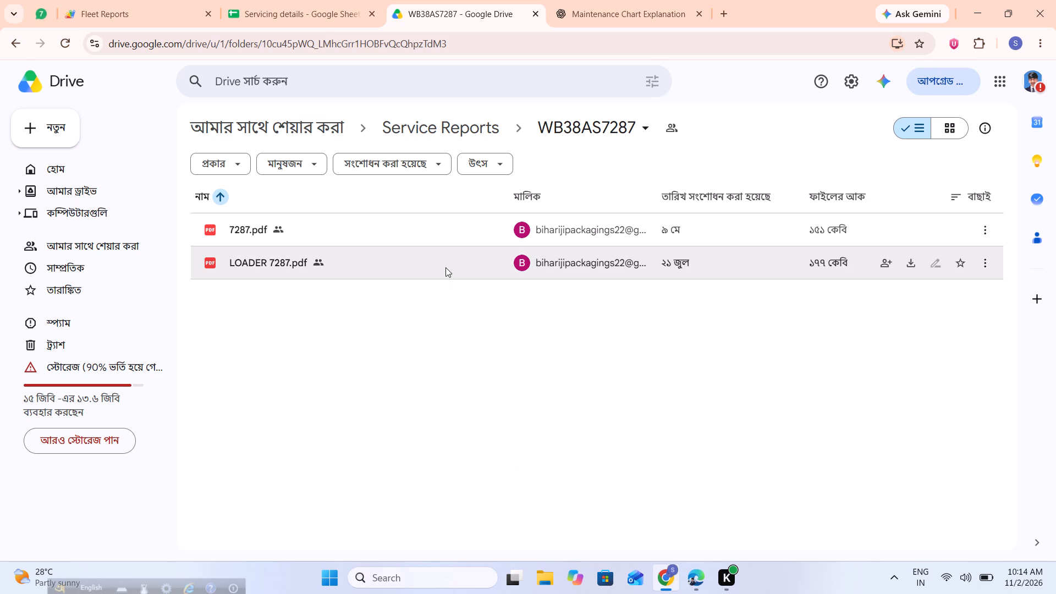
double_click(446, 267)
left_click(328, 0)
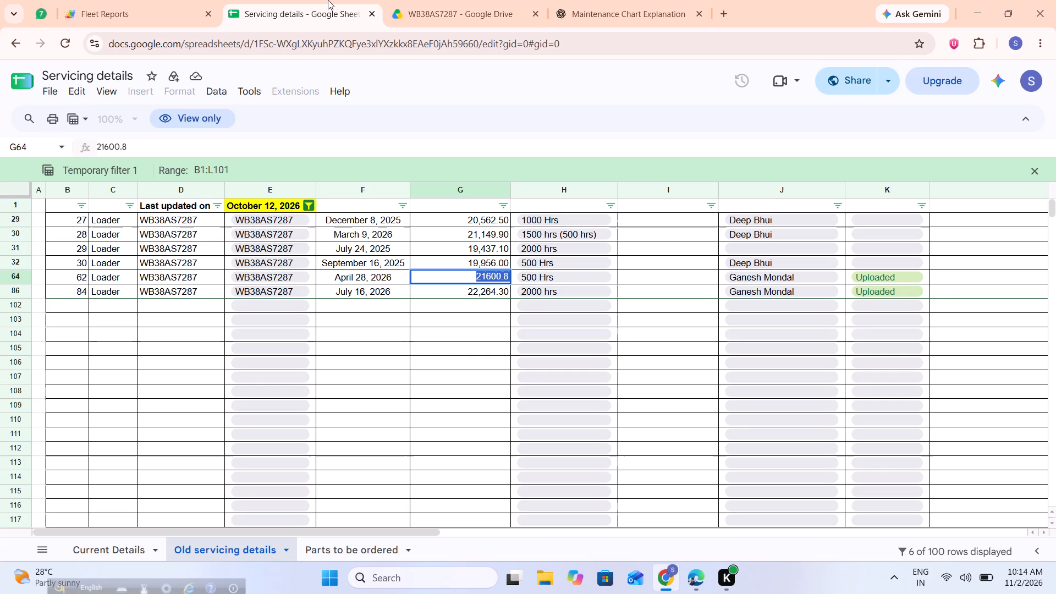
left_click(497, 0)
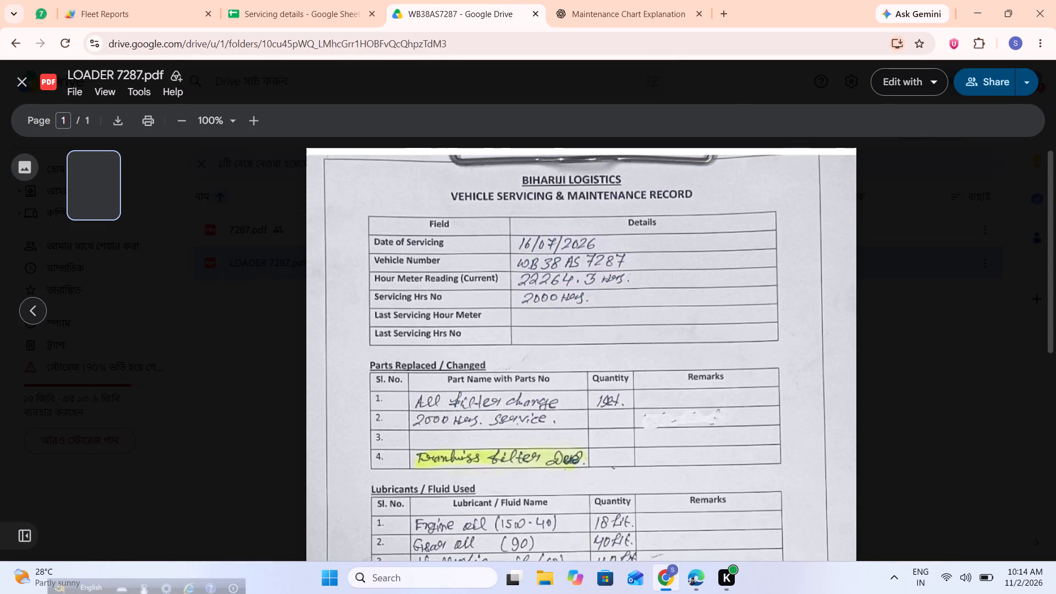
scroll(514, 237, "down", 1)
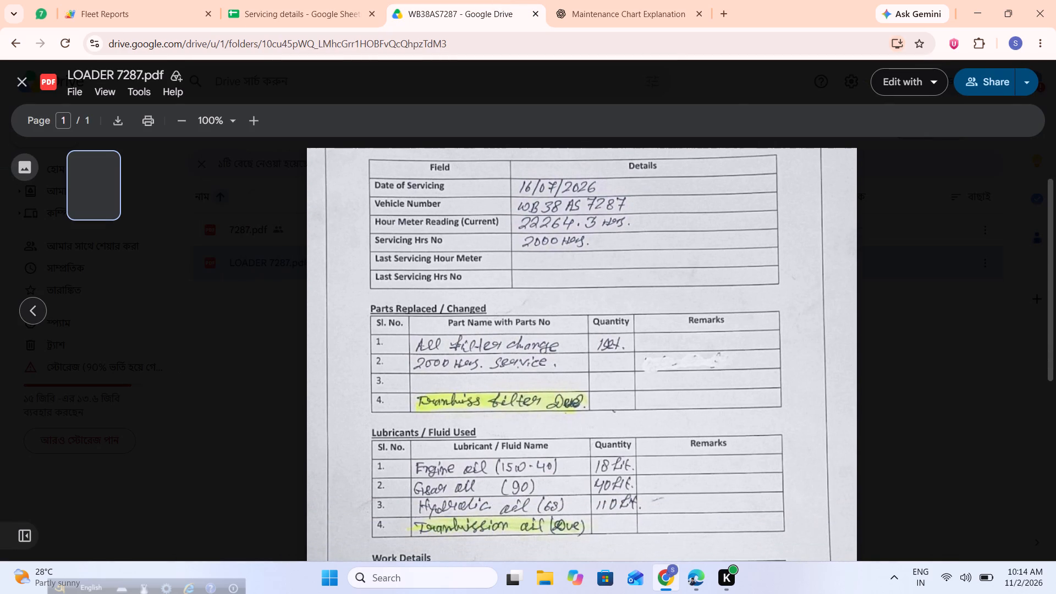
left_click(273, 0)
left_click(150, 5)
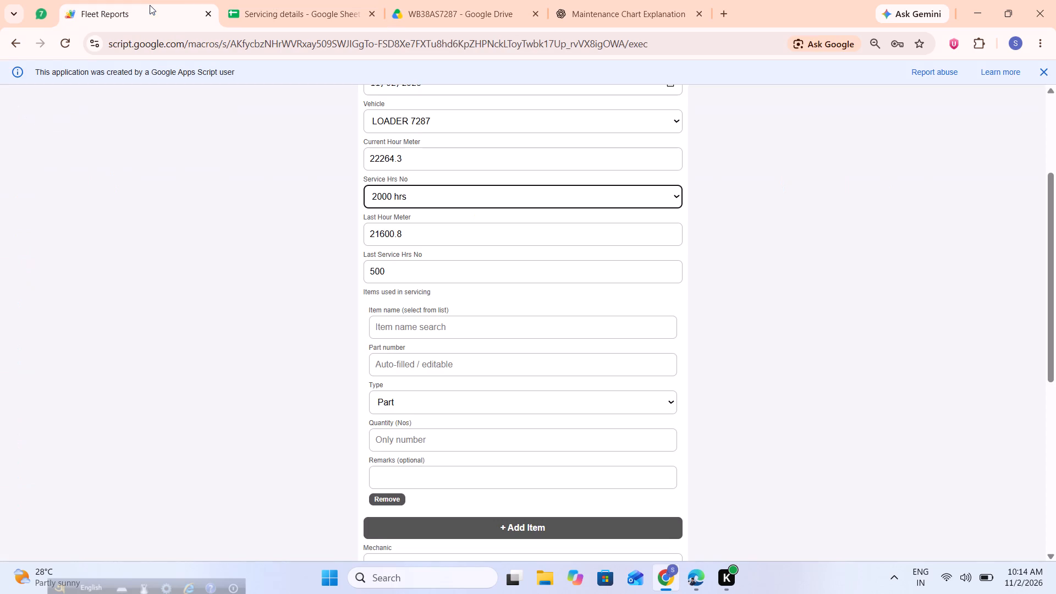
left_click(442, 324)
scroll(517, 392, "down", 3)
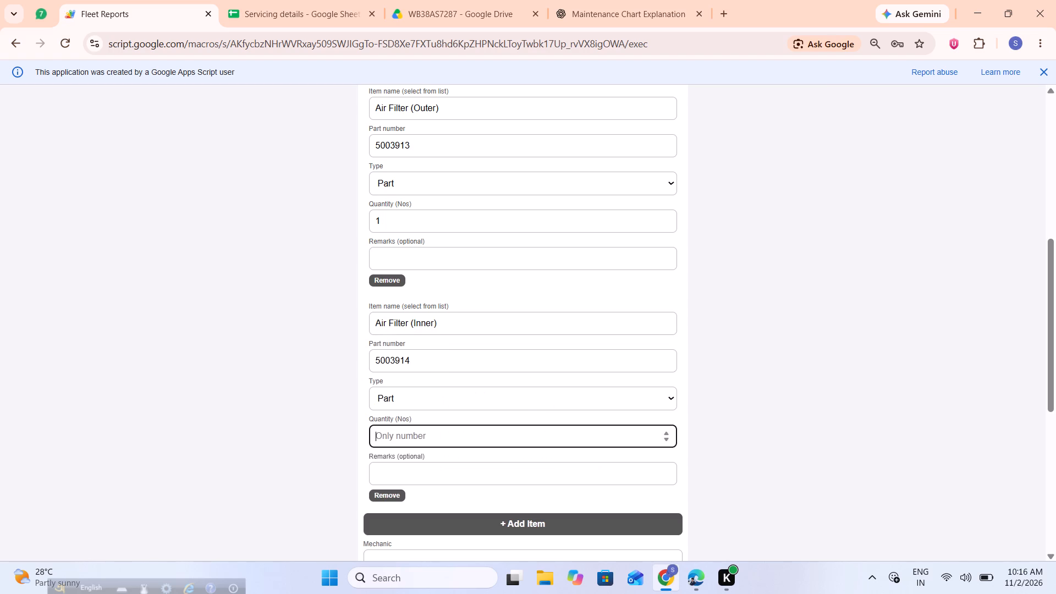
key("1")
left_click(424, 444)
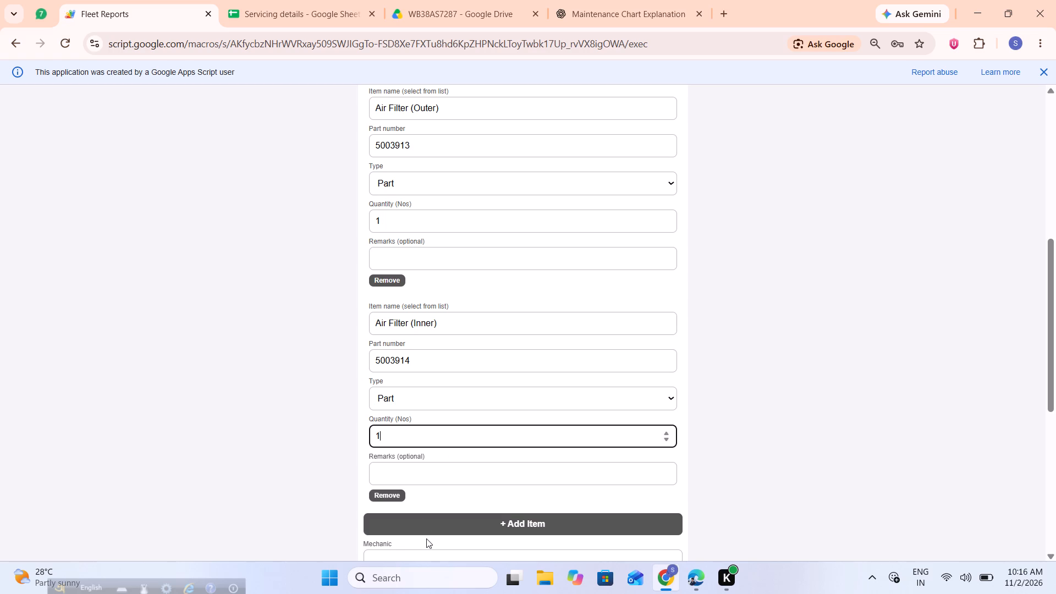
Add a third servicing item for Water Separator, part number FHJ00700, with quantity 1.
left_click(428, 526)
scroll(428, 526, "down", 2)
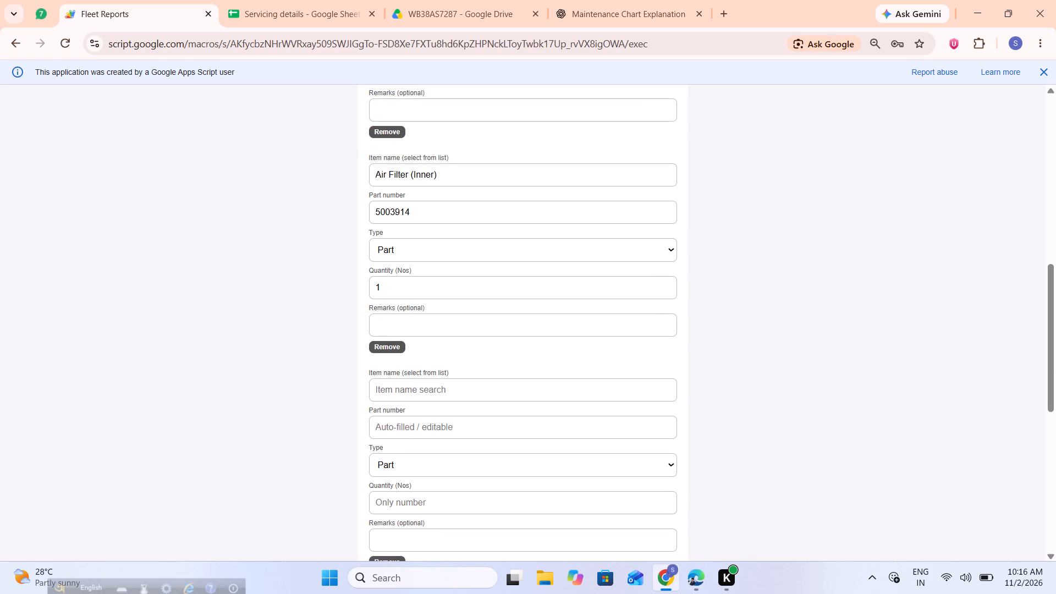
left_click(419, 383)
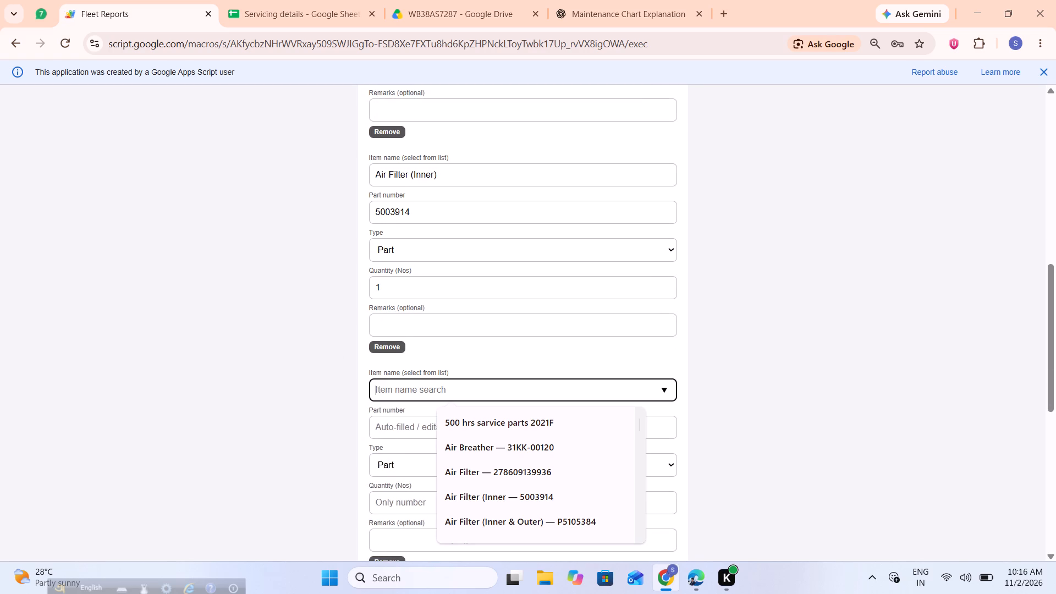
type("water")
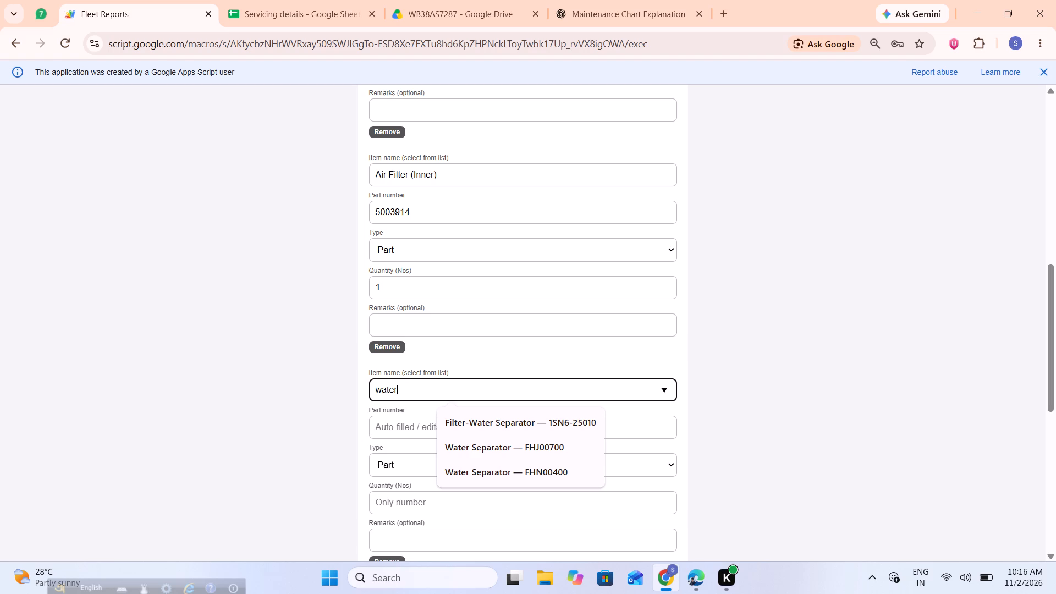
left_click(533, 448)
scroll(533, 448, "down", 1)
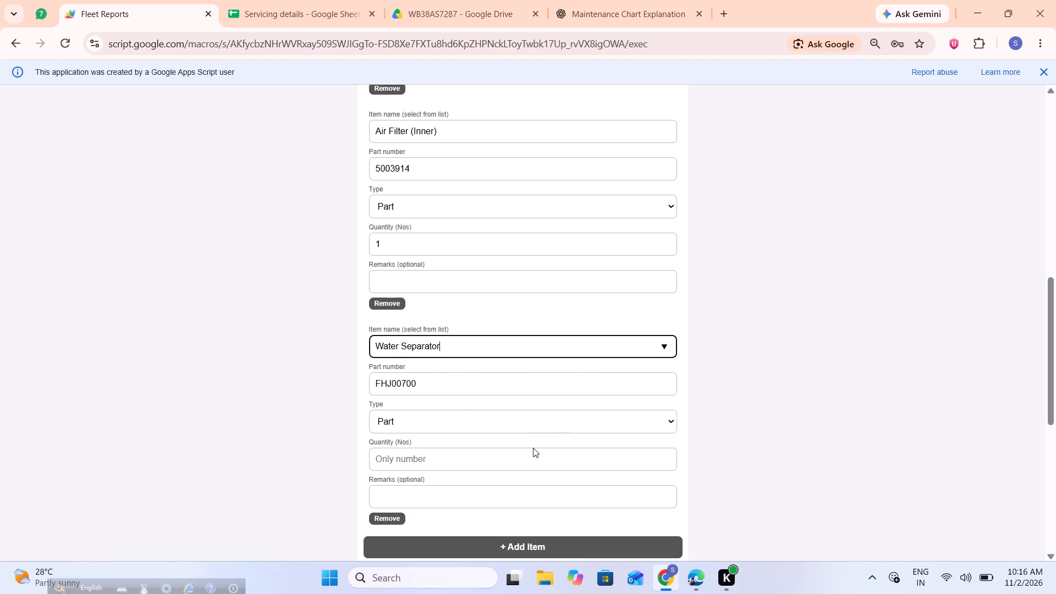
scroll(533, 448, "down", 1)
left_click(486, 455)
key("1")
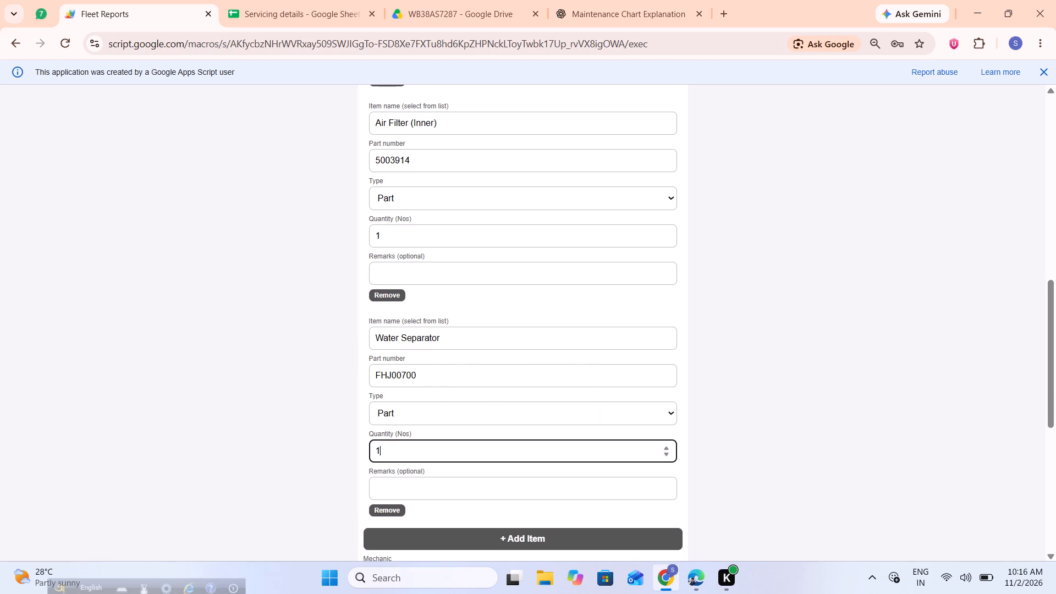
Add a fourth servicing item for Fuel Filter, part number F4000700, keeping type Part, with quantity 1.
left_click(465, 536)
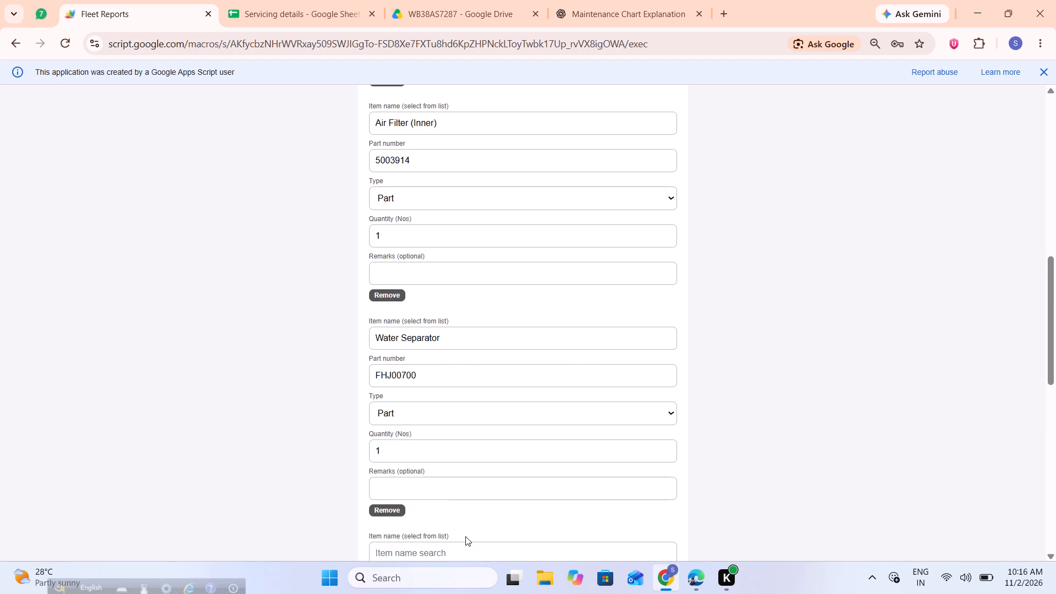
scroll(465, 536, "down", 2)
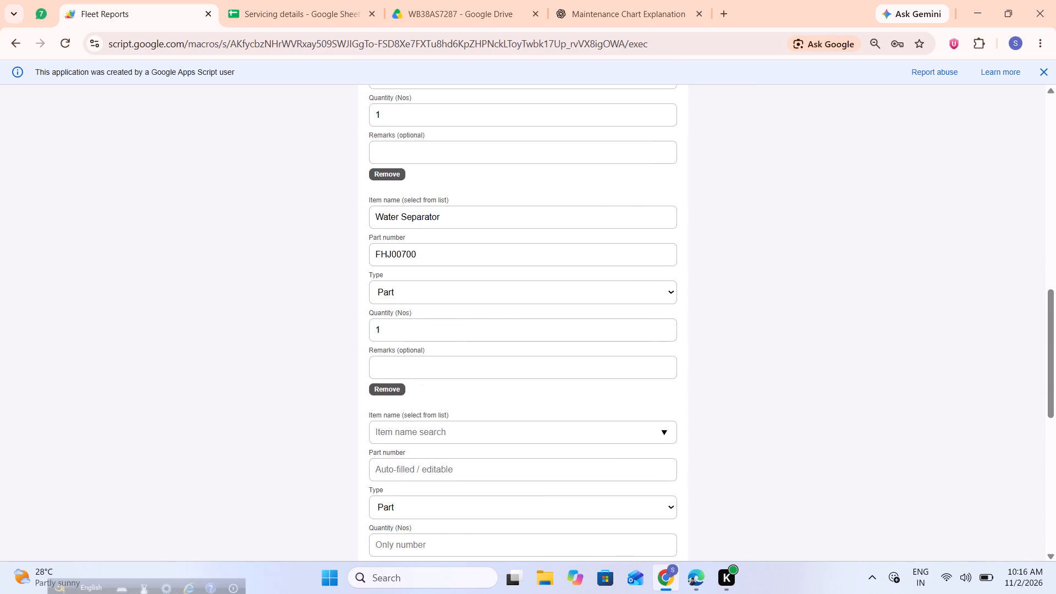
left_click(439, 428)
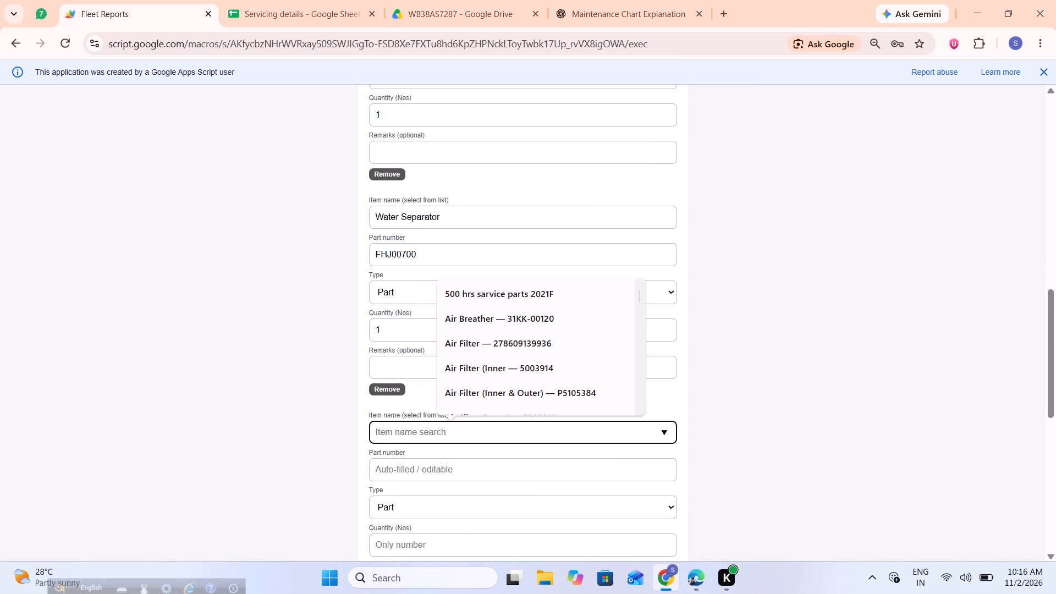
type("fue")
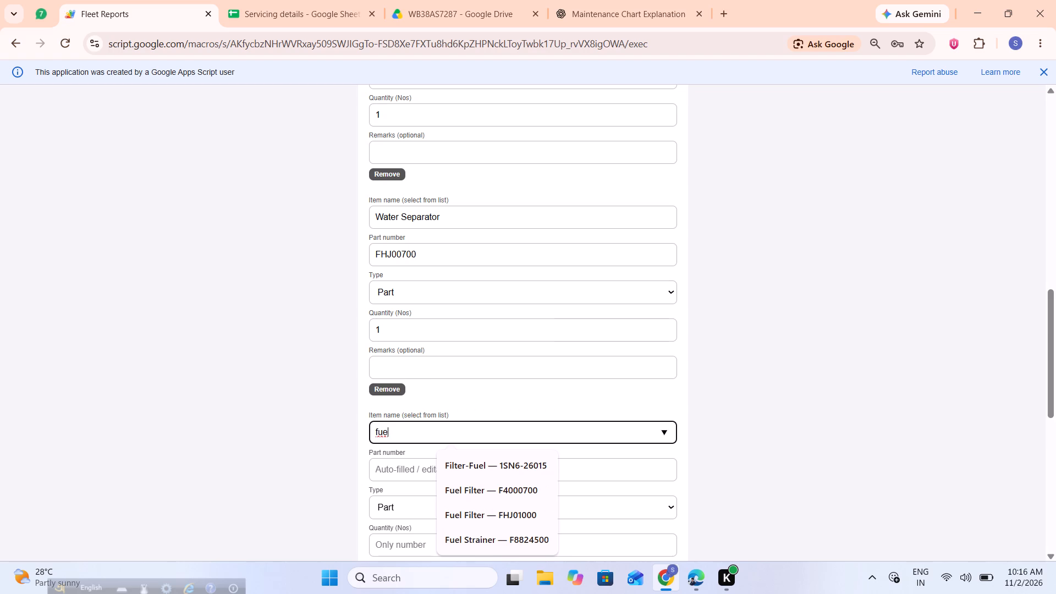
left_click(487, 498)
scroll(487, 498, "down", 1)
left_click(442, 427)
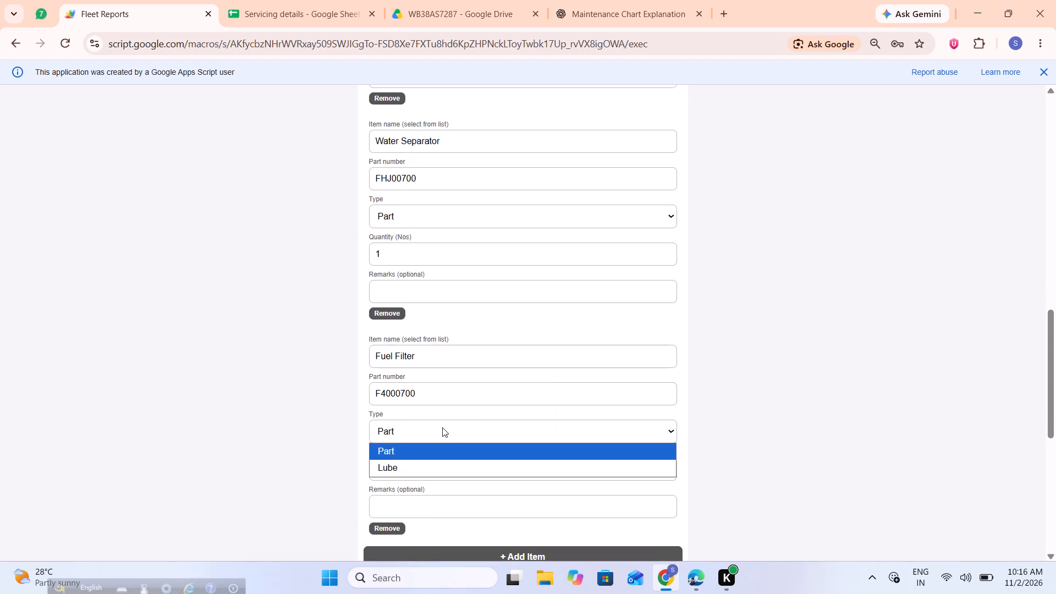
left_click(442, 427)
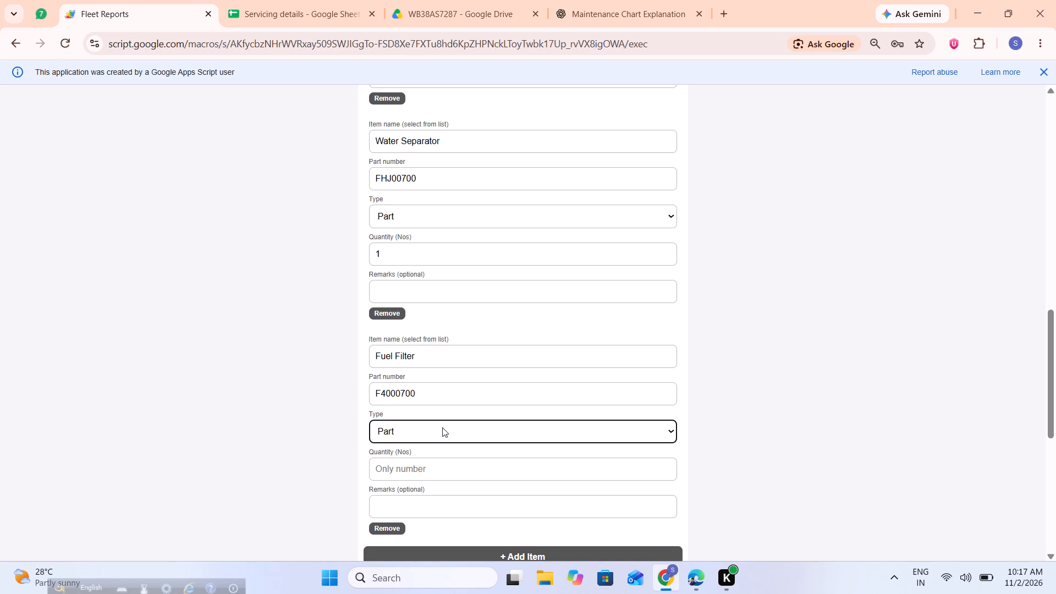
left_click(247, 0)
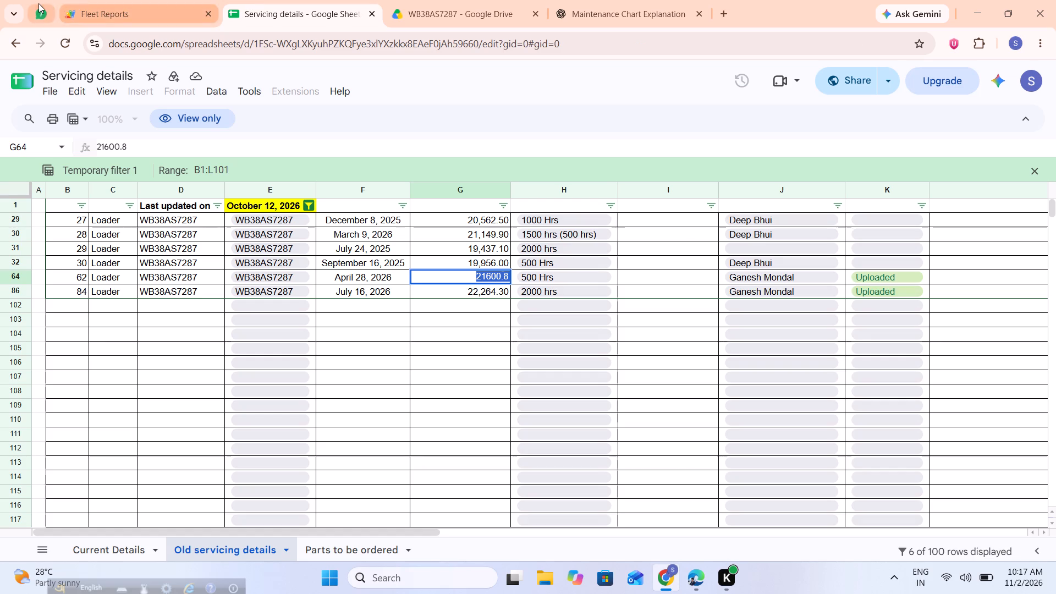
left_click(118, 0)
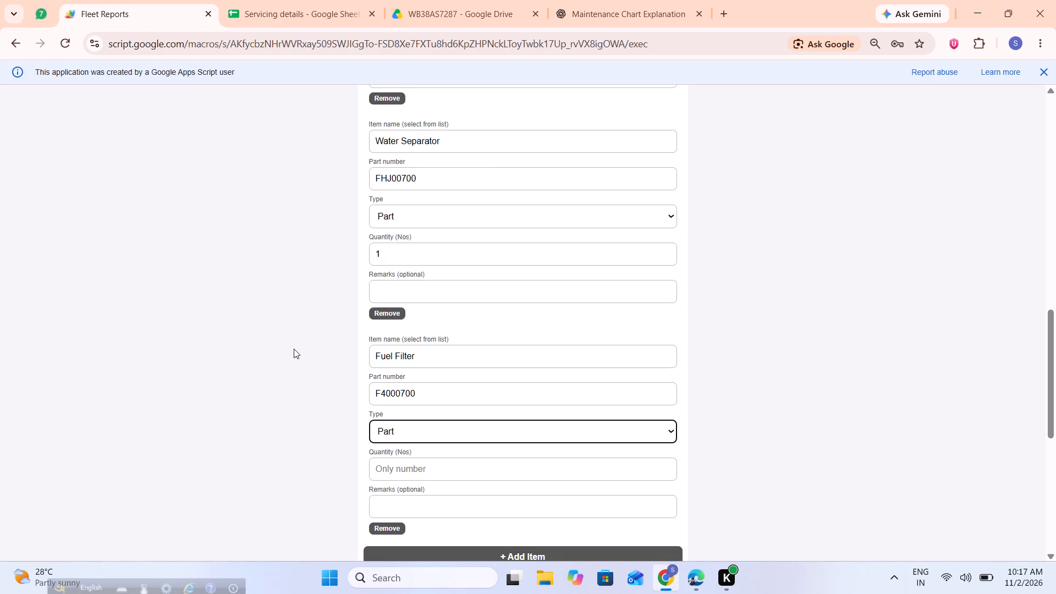
left_click(384, 477)
key("1")
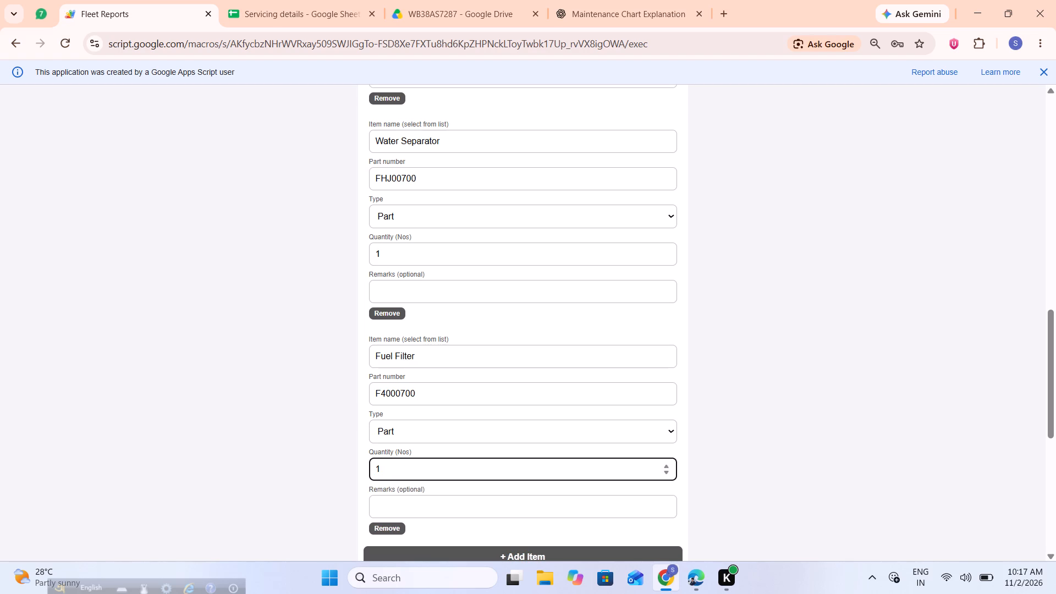
Add a fifth servicing item for Lube Filter, part number F7A05000, with quantity 1.
left_click(411, 554)
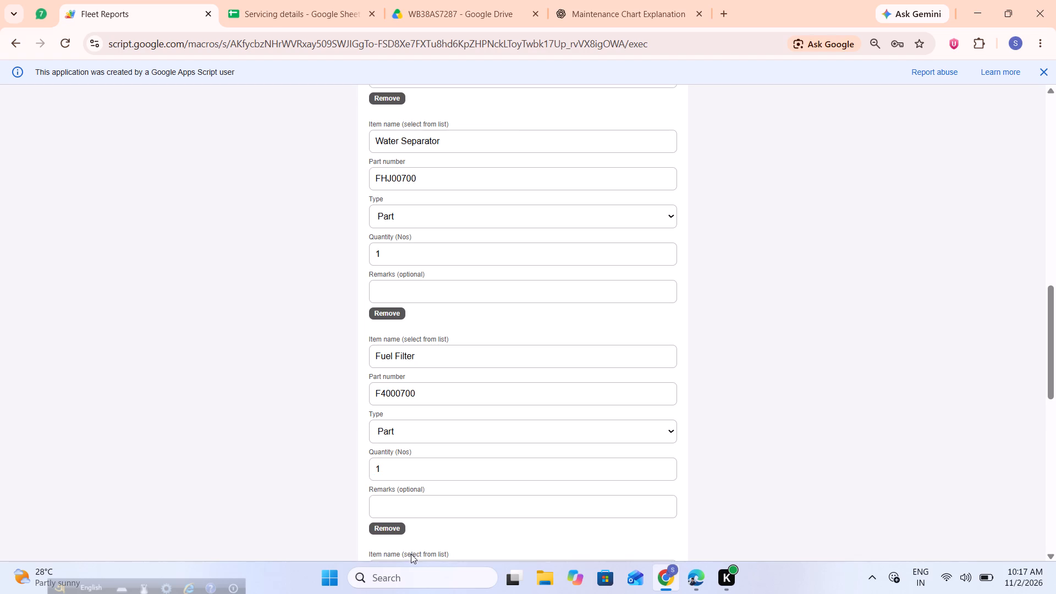
scroll(416, 512, "down", 1)
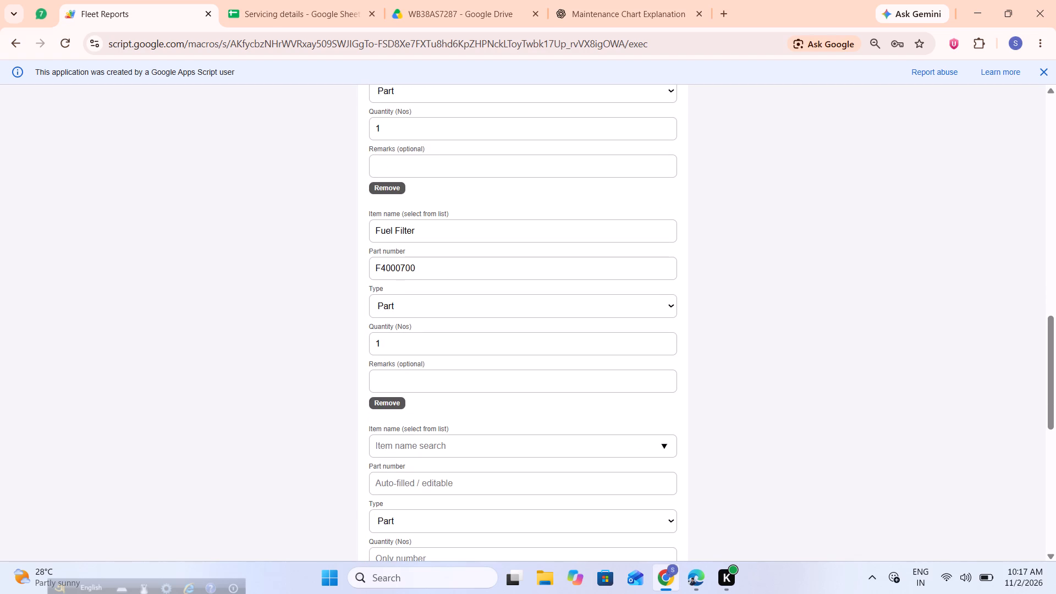
left_click(400, 447)
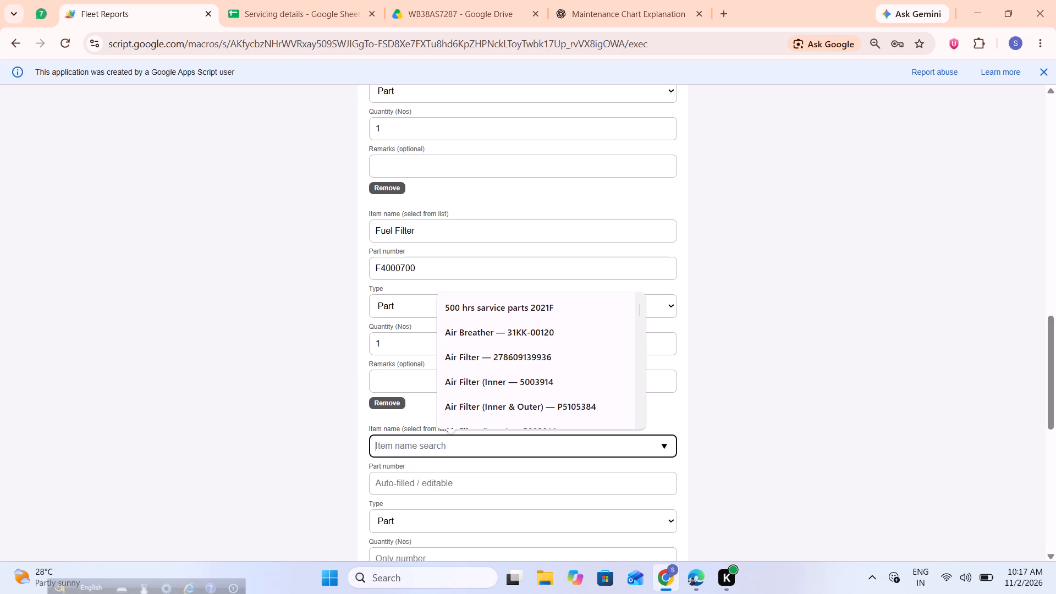
type("lu")
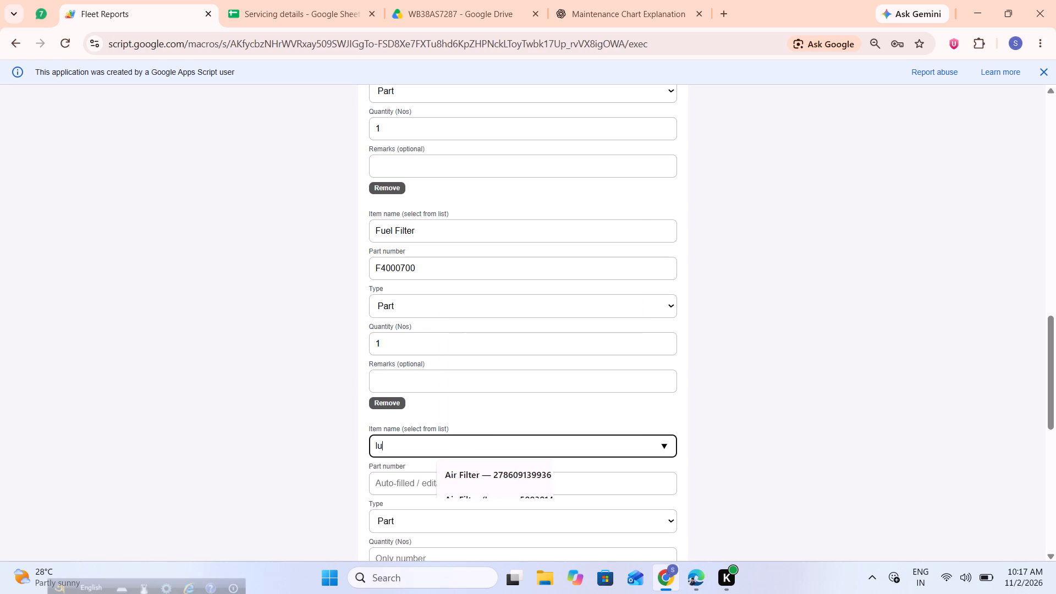
left_click(469, 487)
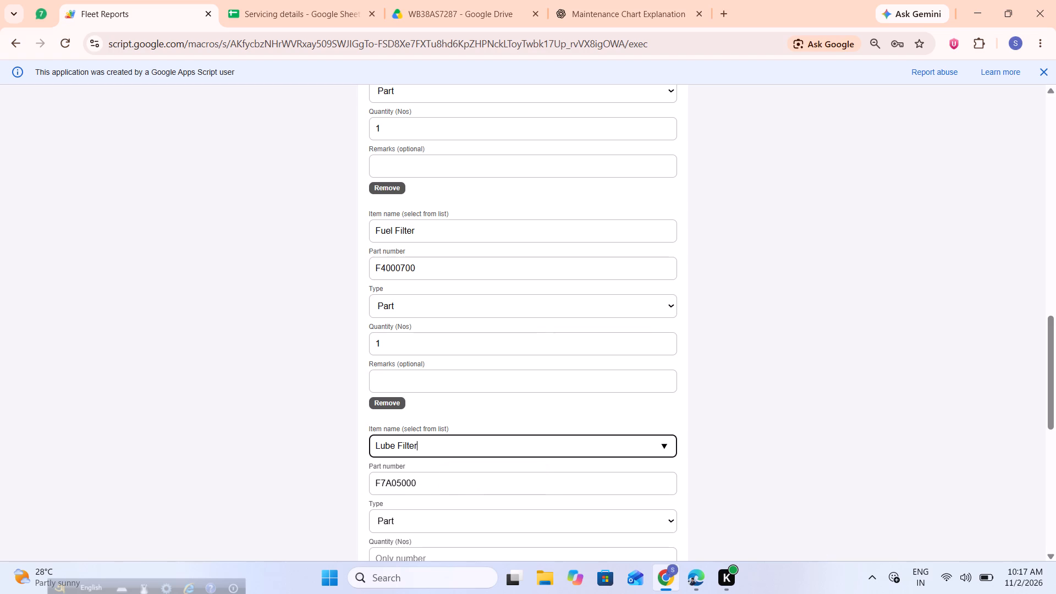
scroll(422, 528, "down", 1)
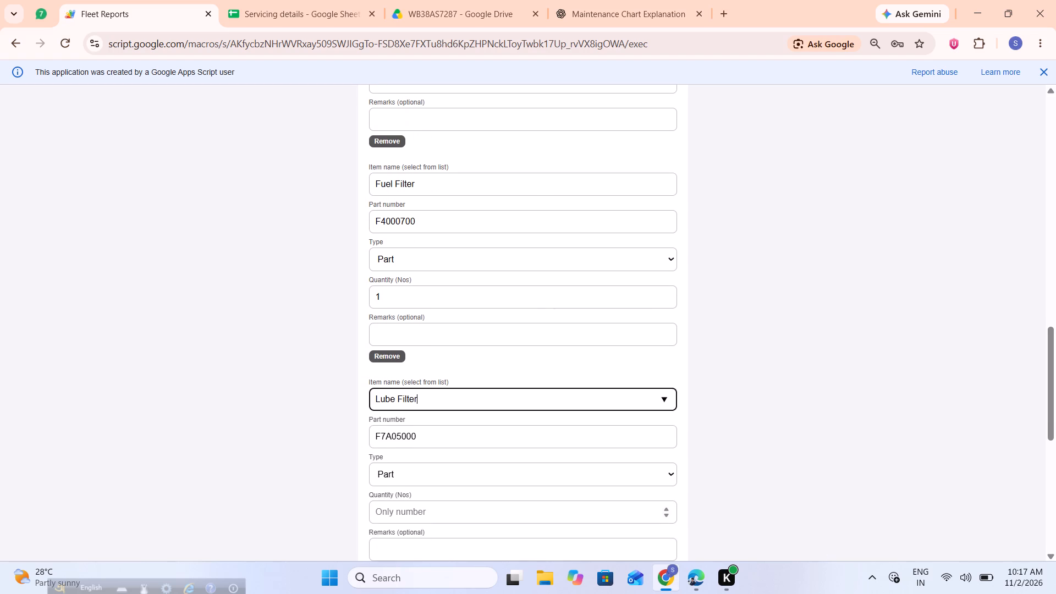
left_click(422, 515)
key("1")
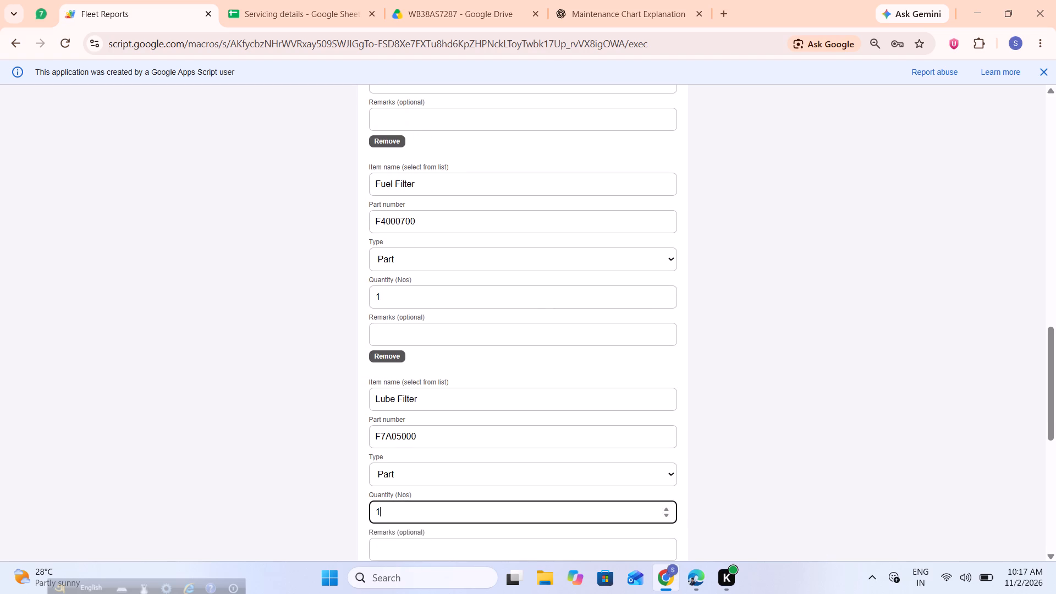
Add a sixth servicing item for Fuel Strainer, part number F8824500, keeping type Part, with quantity 1.
left_click(408, 493)
scroll(408, 493, "down", 1)
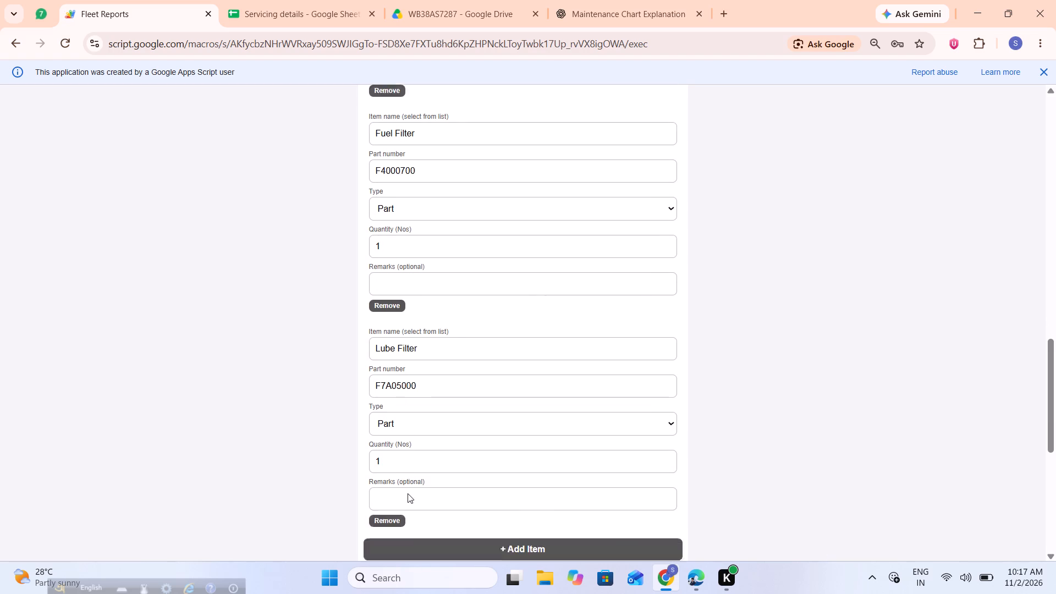
scroll(408, 493, "down", 2)
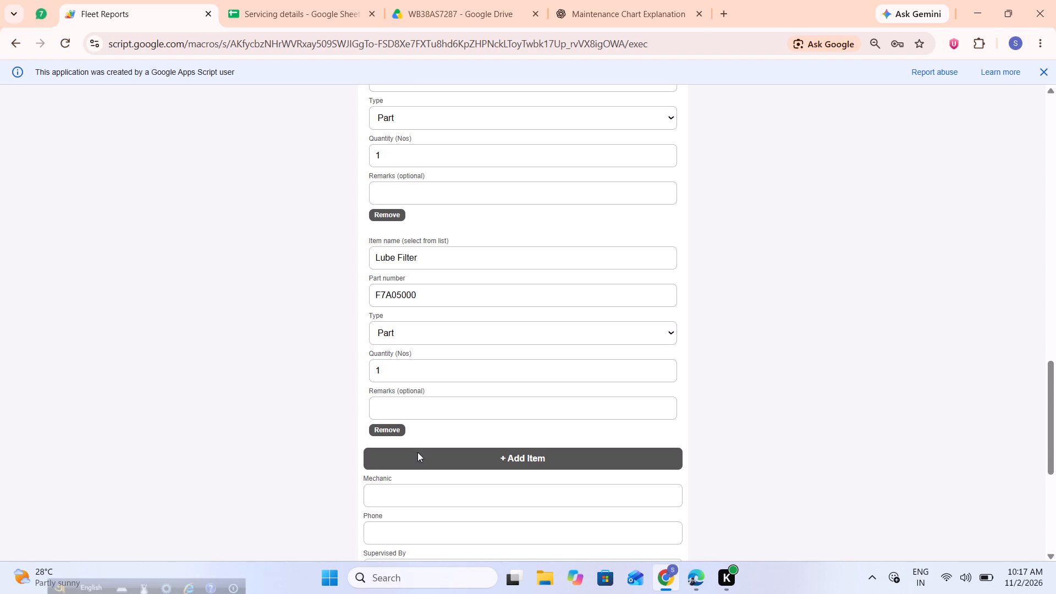
left_click(417, 452)
scroll(417, 452, "down", 1)
left_click(424, 376)
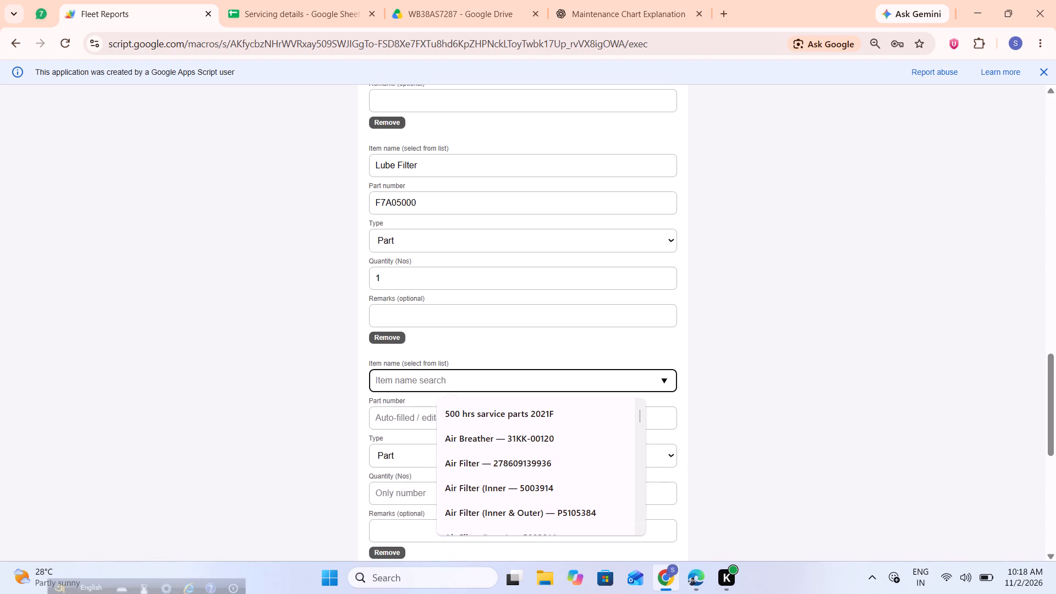
type("strai")
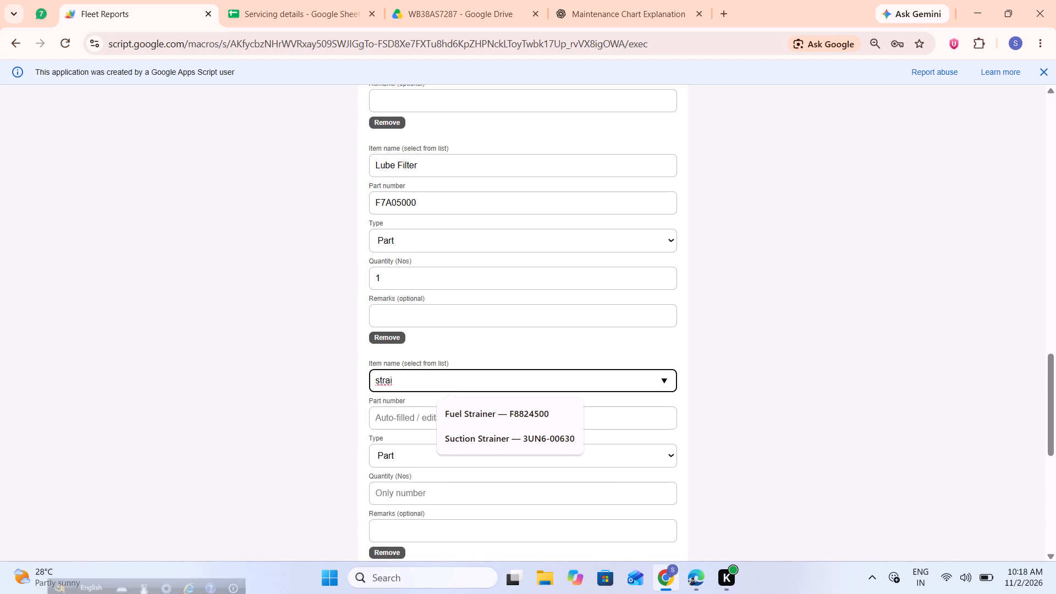
left_click(476, 408)
scroll(476, 408, "down", 1)
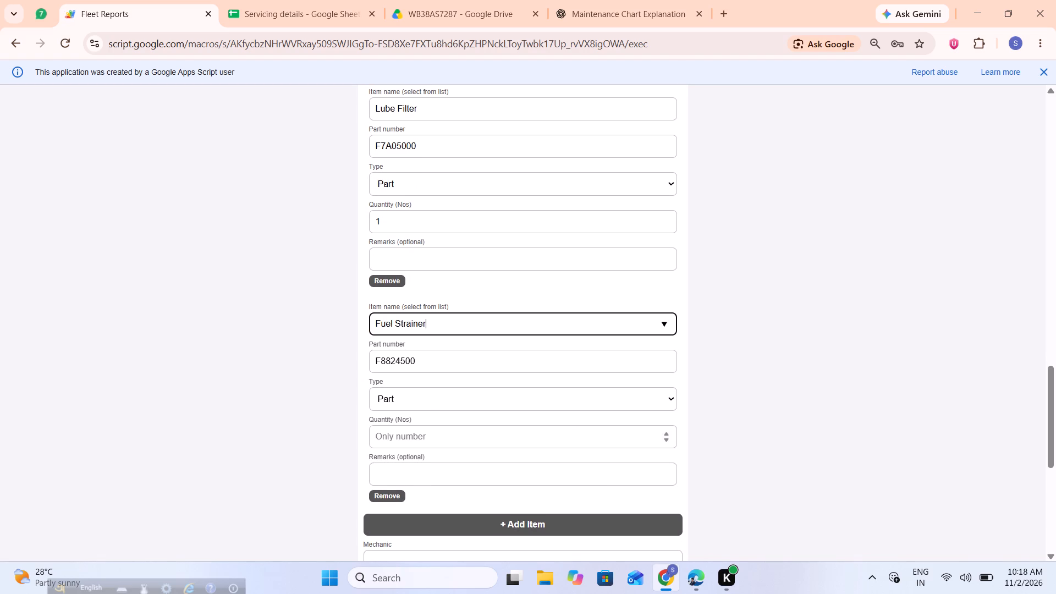
left_click(442, 436)
key("1")
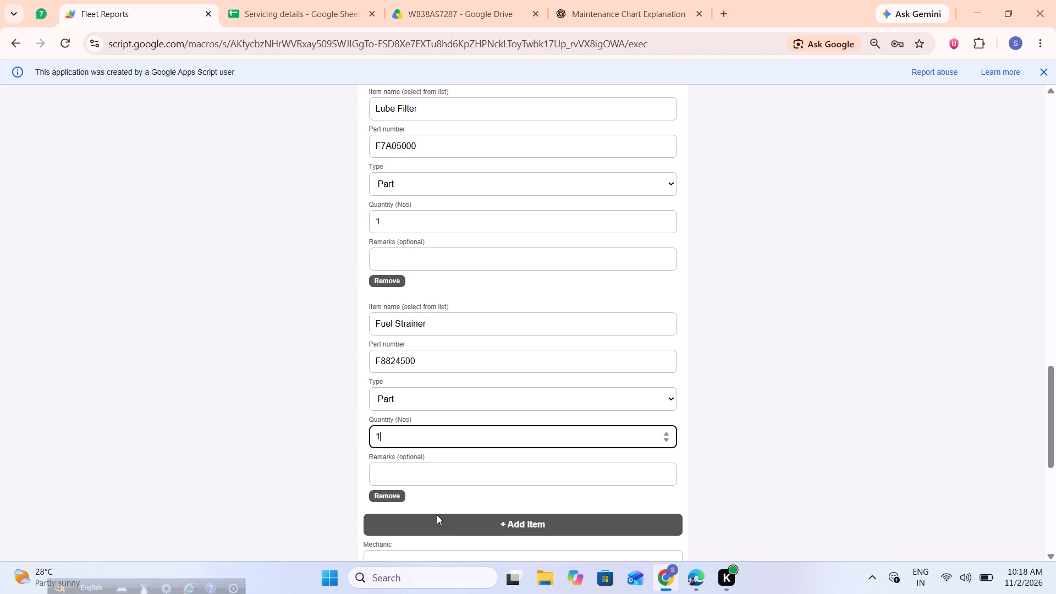
Add a seventh servicing item for Transmission Filter, part number 80001655, keeping type Part, with quantity 1.
left_click(439, 522)
scroll(439, 522, "down", 1)
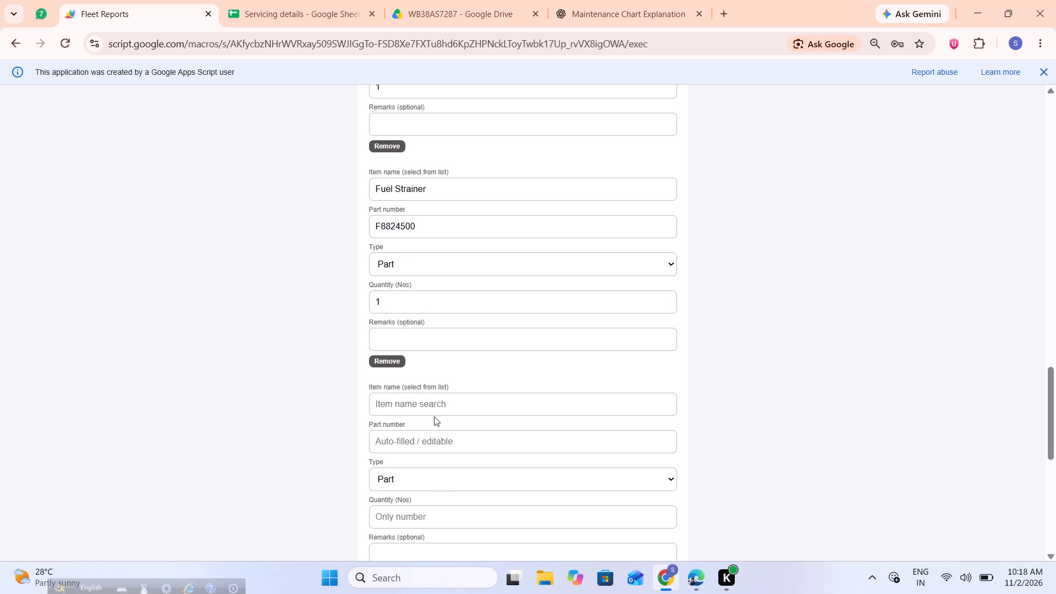
left_click(435, 410)
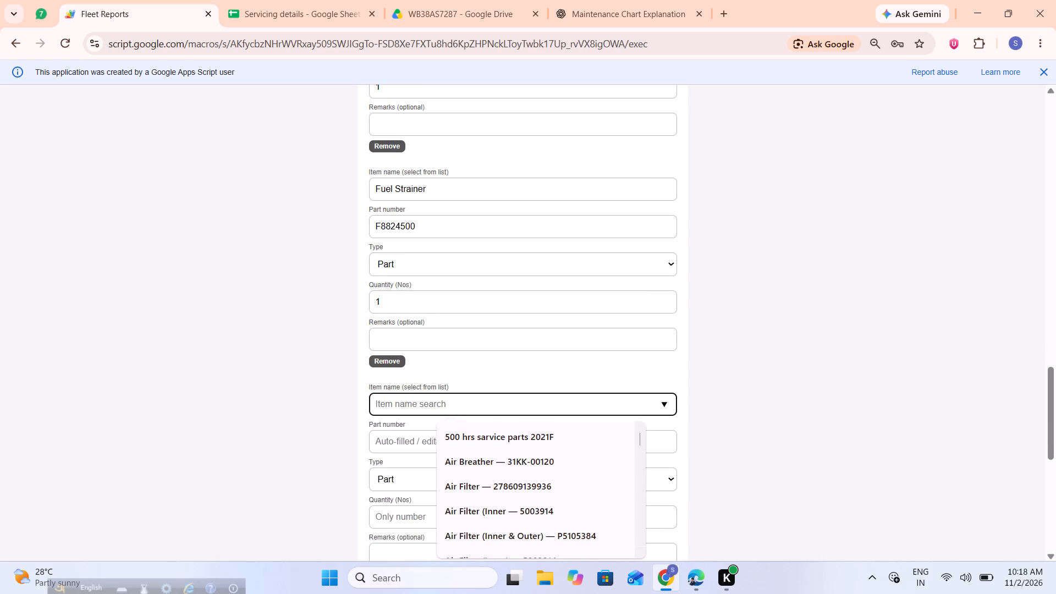
type("tra")
type("ns")
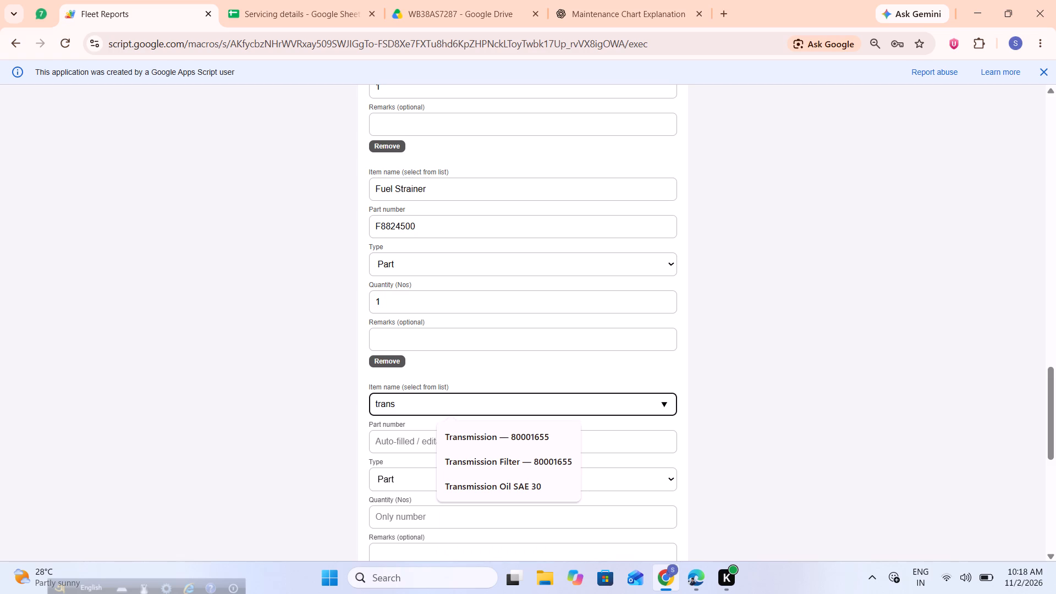
left_click(471, 454)
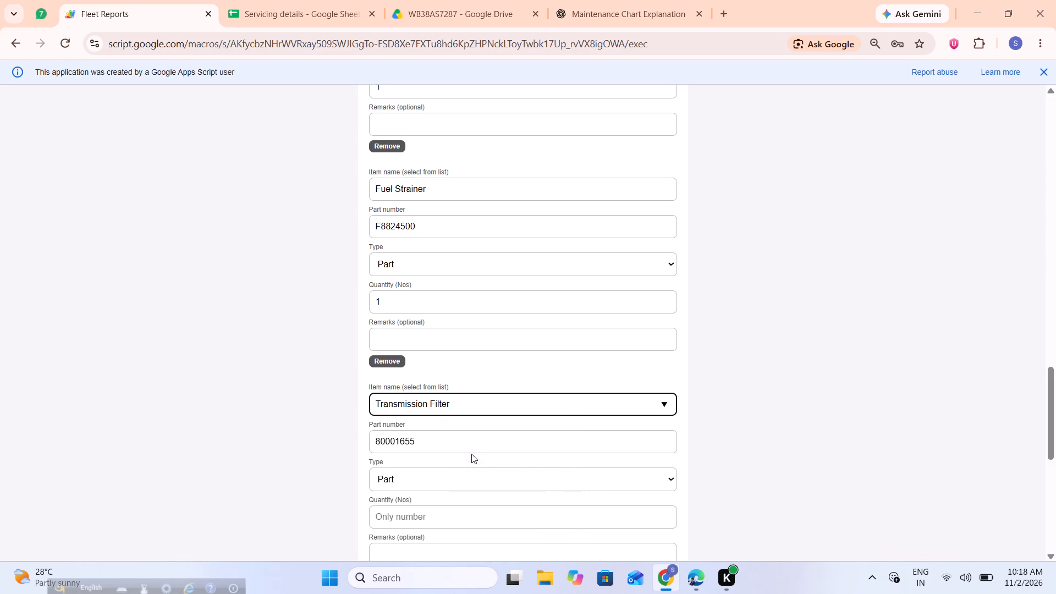
scroll(471, 454, "down", 1)
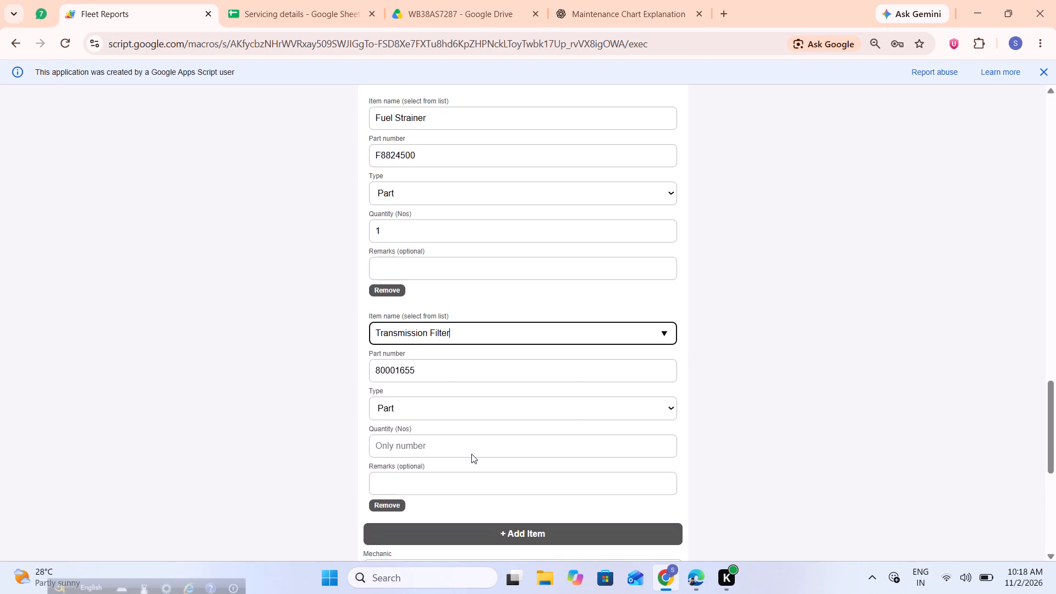
left_click(471, 454)
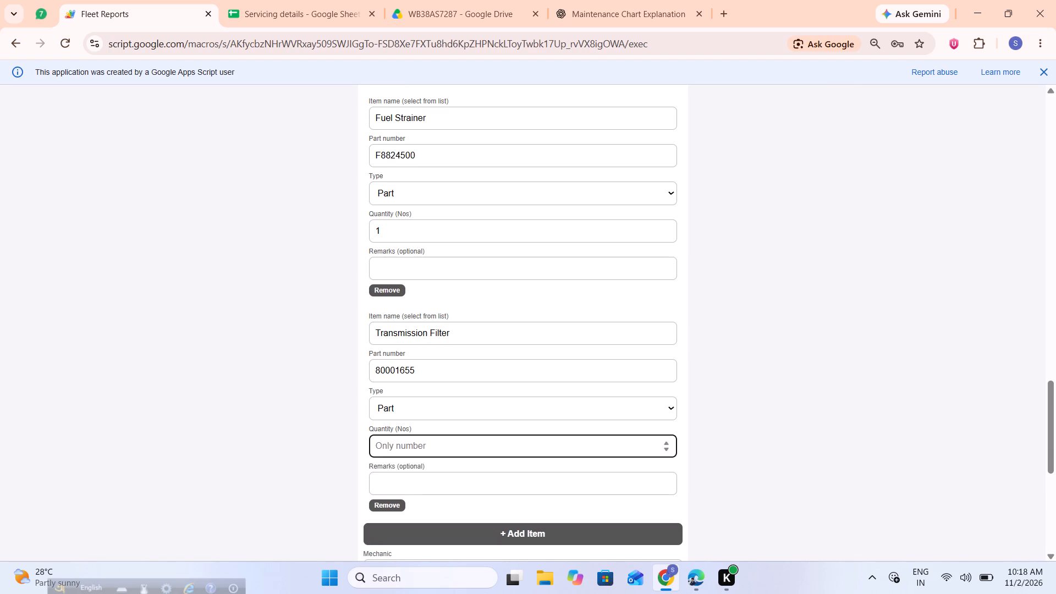
key("1")
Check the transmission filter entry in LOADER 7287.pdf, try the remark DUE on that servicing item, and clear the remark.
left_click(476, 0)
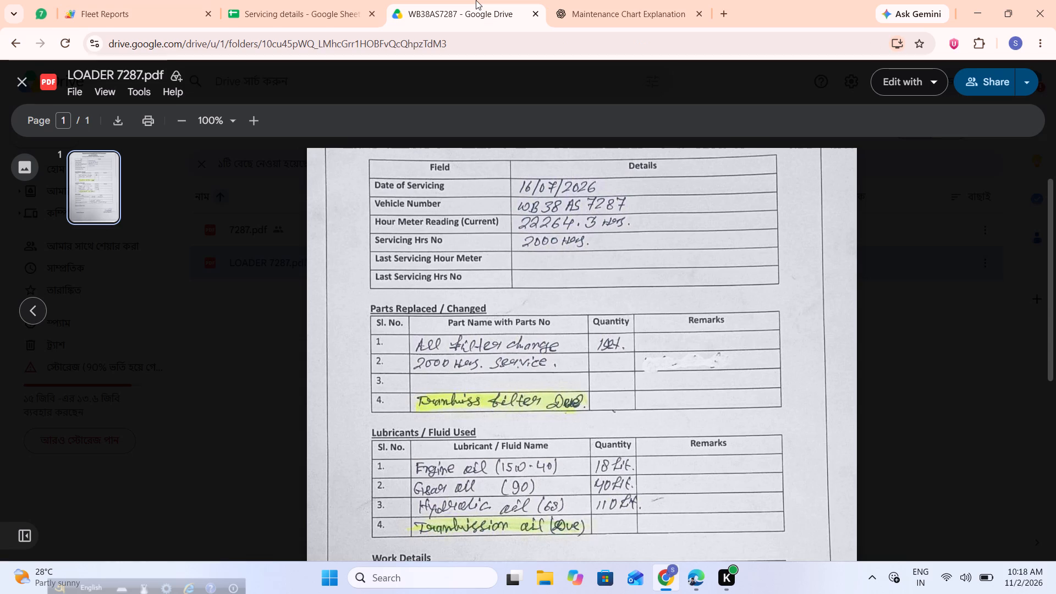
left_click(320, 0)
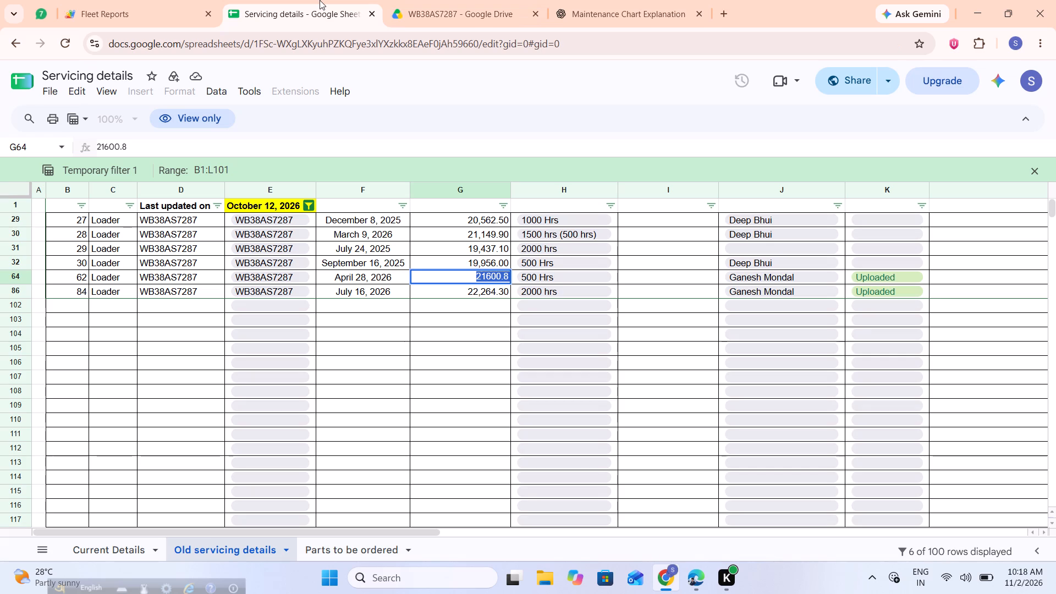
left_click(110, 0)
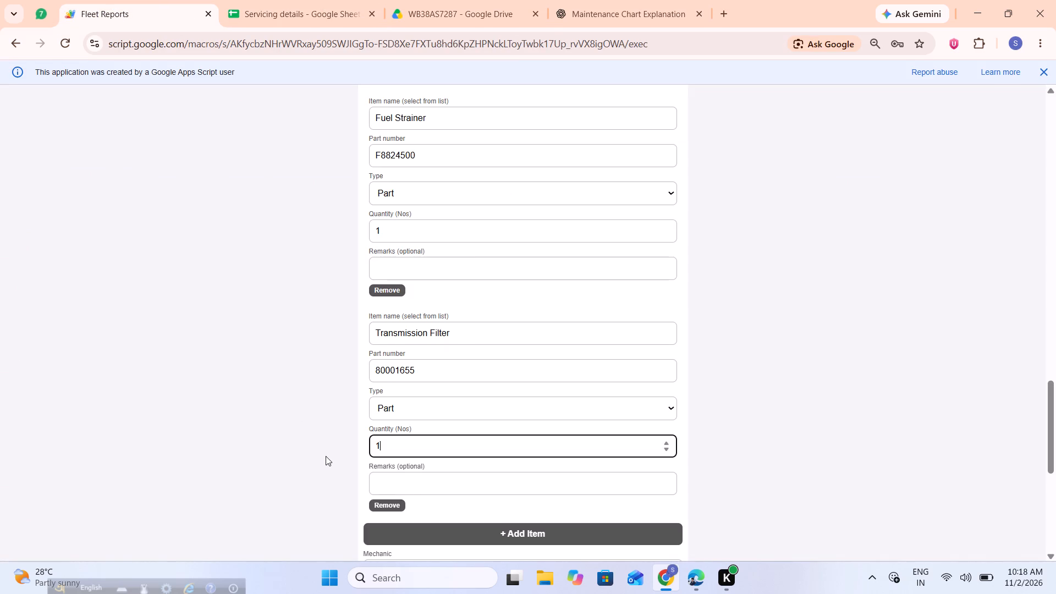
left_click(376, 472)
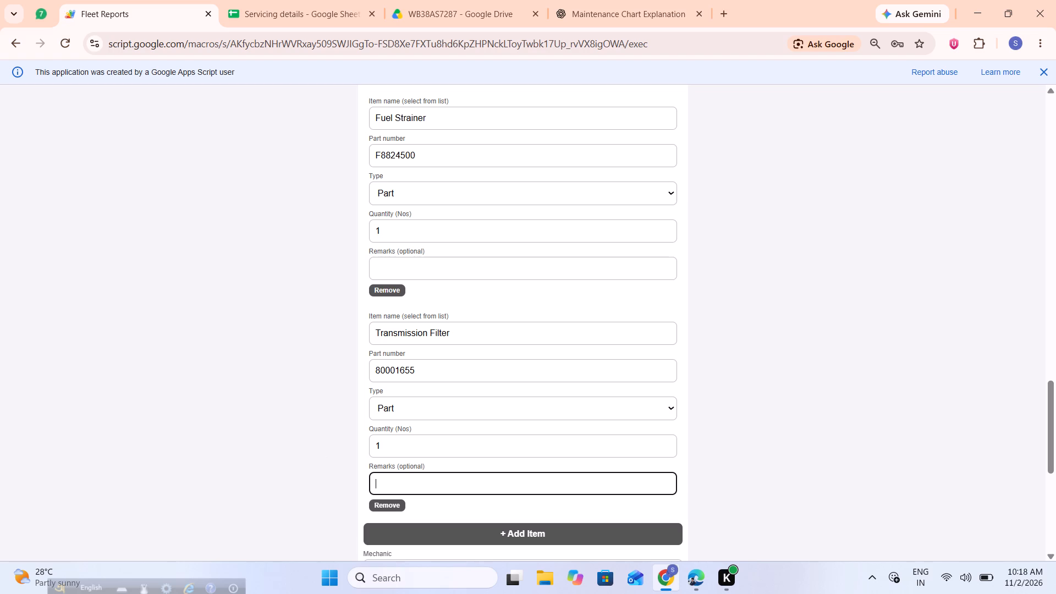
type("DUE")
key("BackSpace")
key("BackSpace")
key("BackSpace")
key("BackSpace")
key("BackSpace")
Replace the seventh servicing item, Transmission Filter, with Hydraulic Filter, part number 362-1163.
left_click_drag(501, 325, 257, 310)
key("BackSpace")
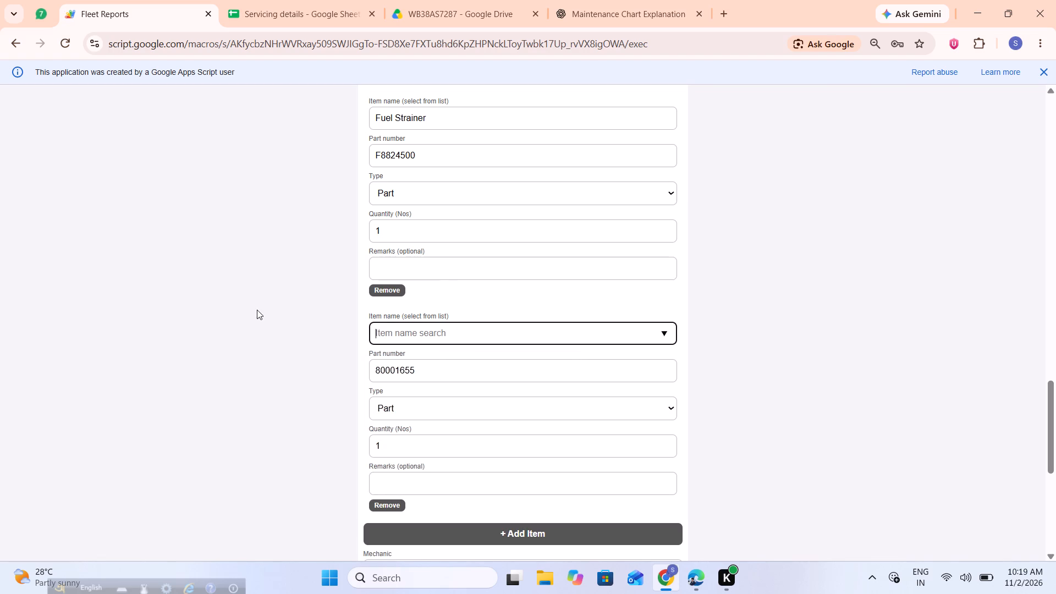
type("HYDR")
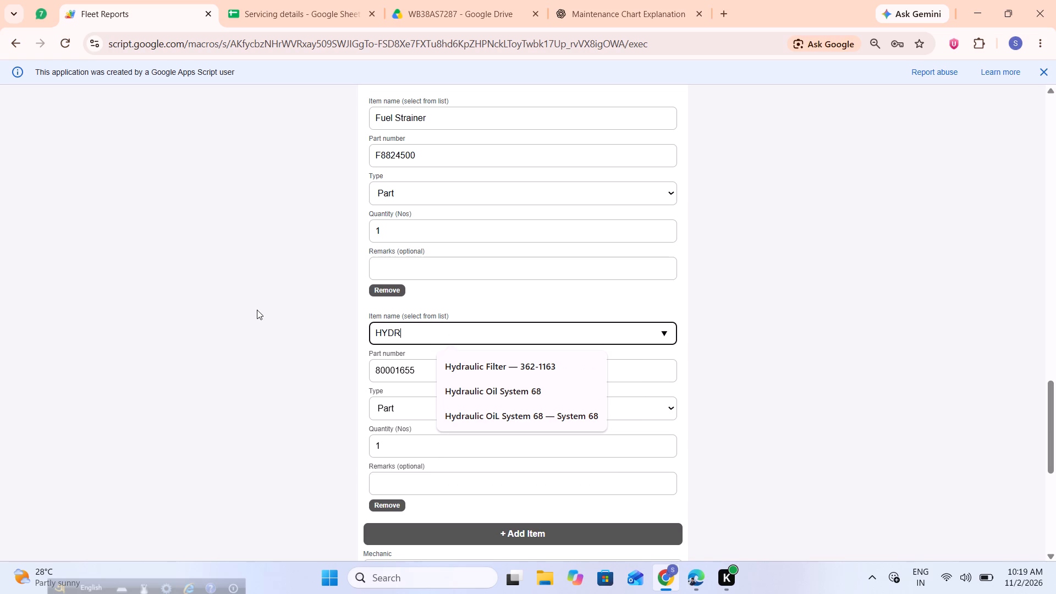
left_click(450, 367)
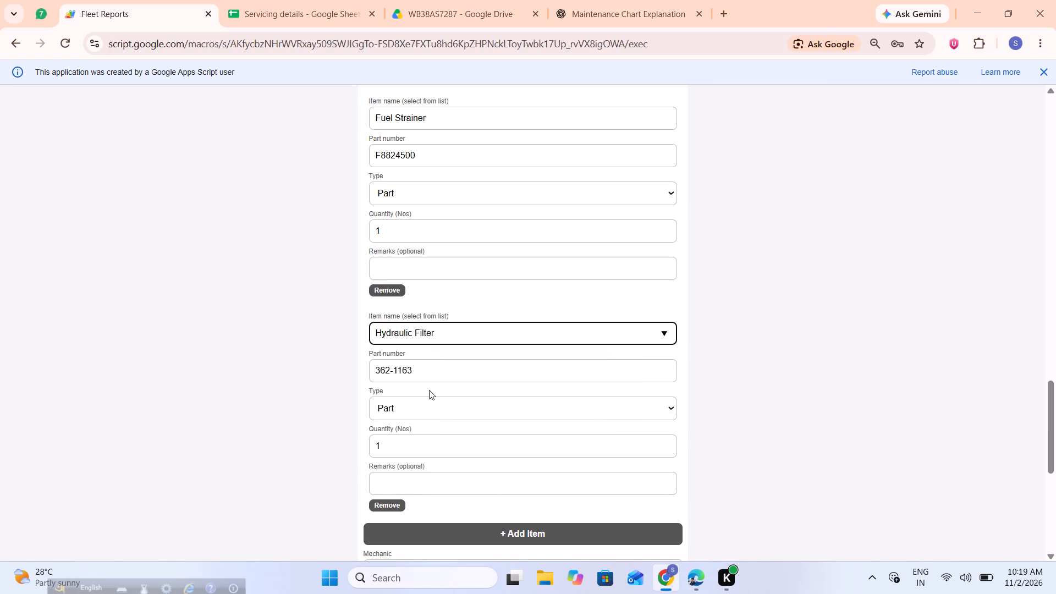
Add an eighth servicing item for Engine Oil, part number 15W40, consulting the lubricants table in LOADER 7287.pdf.
scroll(450, 528, "down", 1)
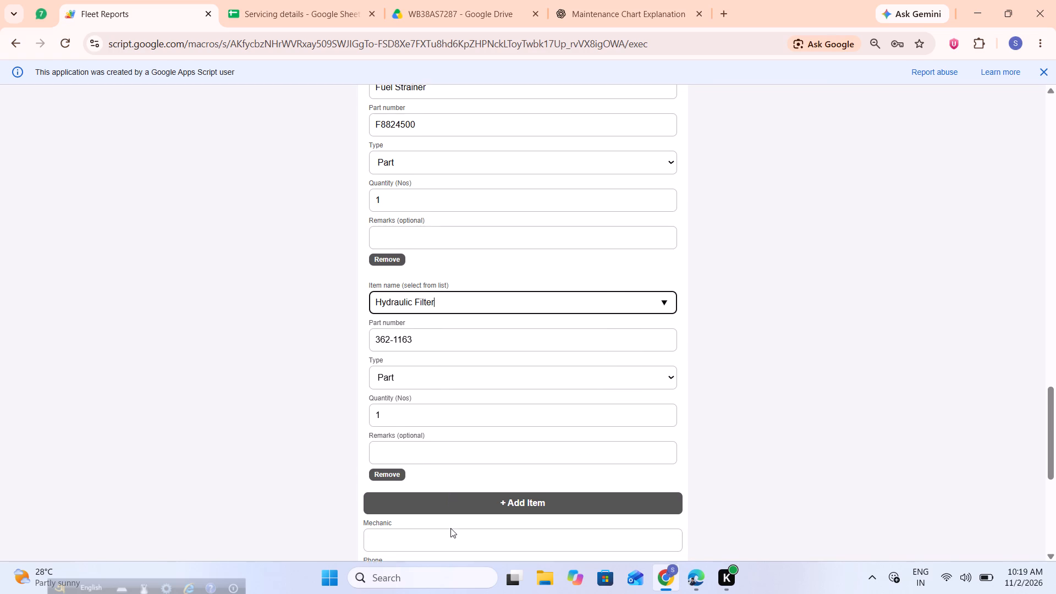
scroll(450, 528, "down", 1)
left_click(457, 461)
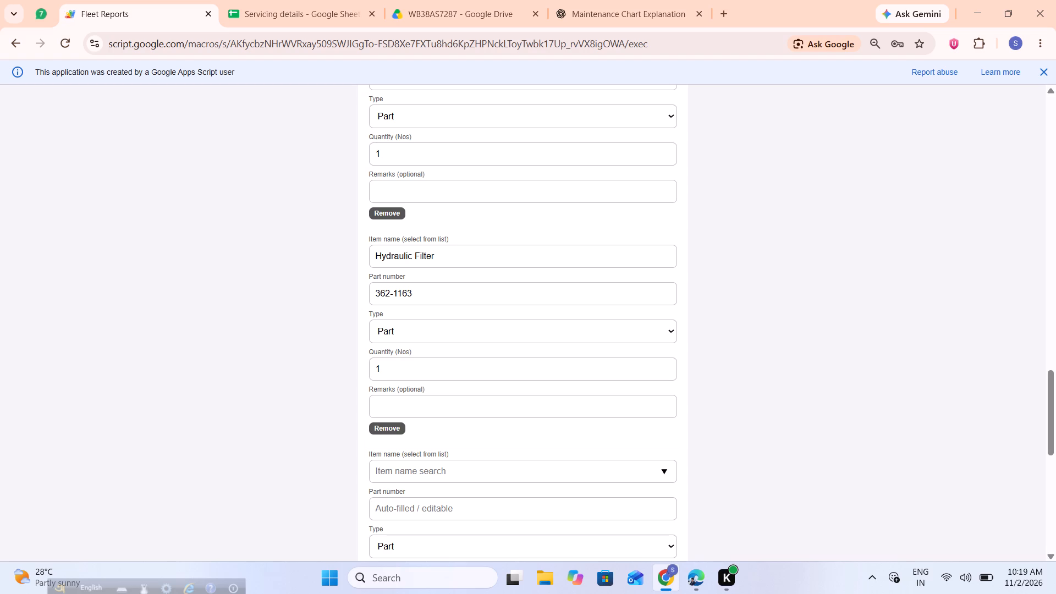
left_click(427, 0)
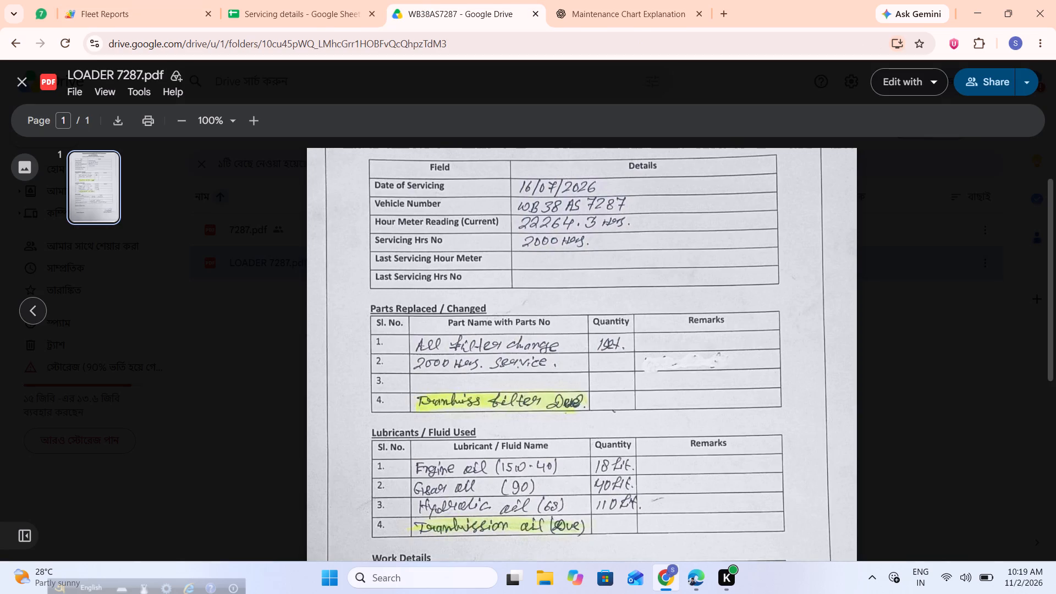
scroll(558, 346, "down", 1)
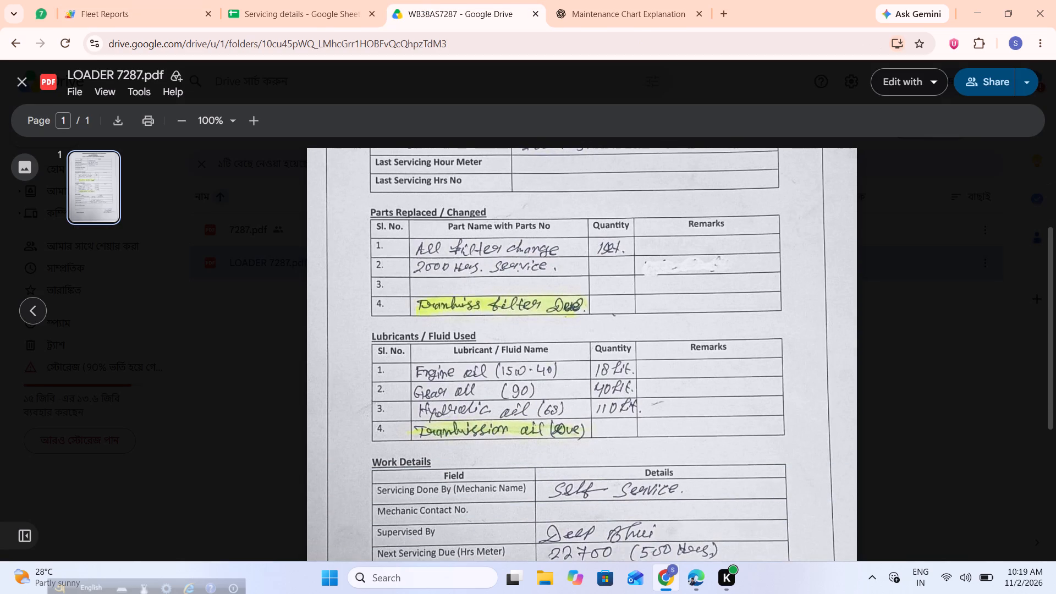
left_click(158, 0)
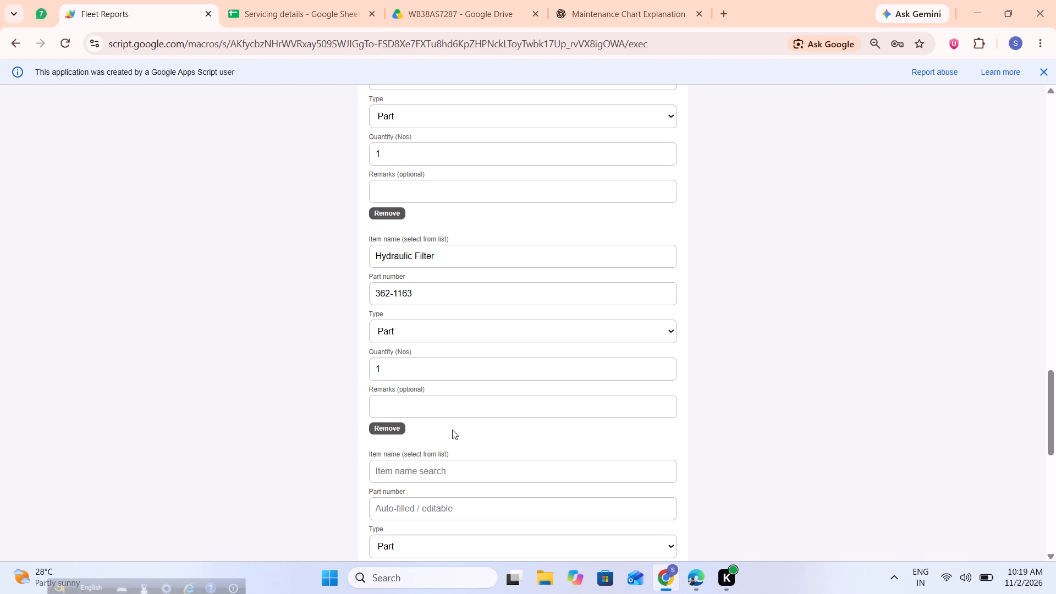
scroll(452, 430, "down", 1)
left_click(443, 397)
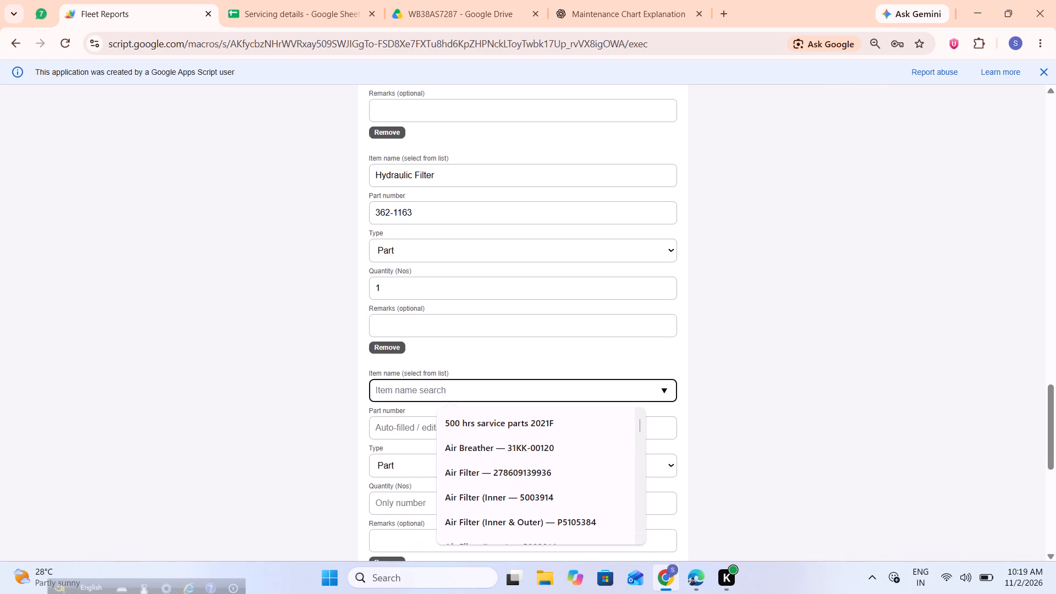
type("ENGIN")
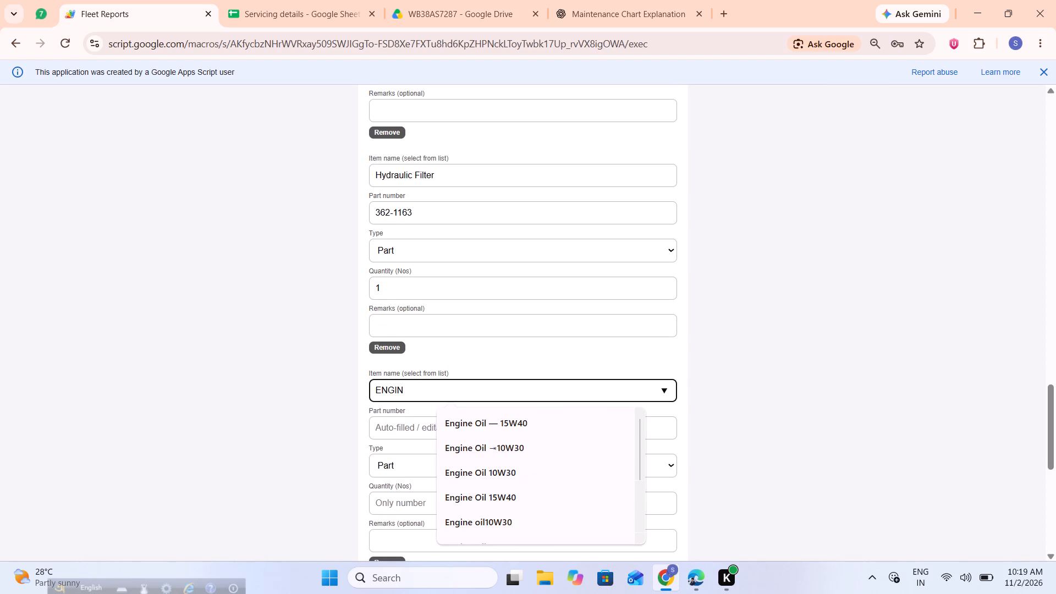
left_click(482, 424)
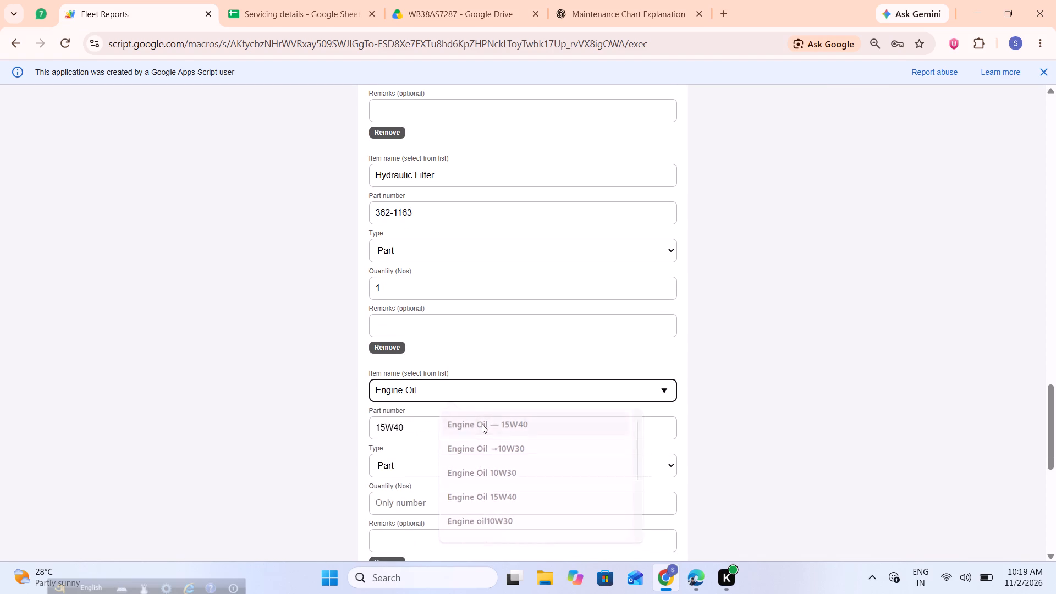
Set the Engine Oil servicing item's type to Lube and its quantity to 18 litres, consulting the lubricants table in LOADER 7287.pdf.
left_click(284, 0)
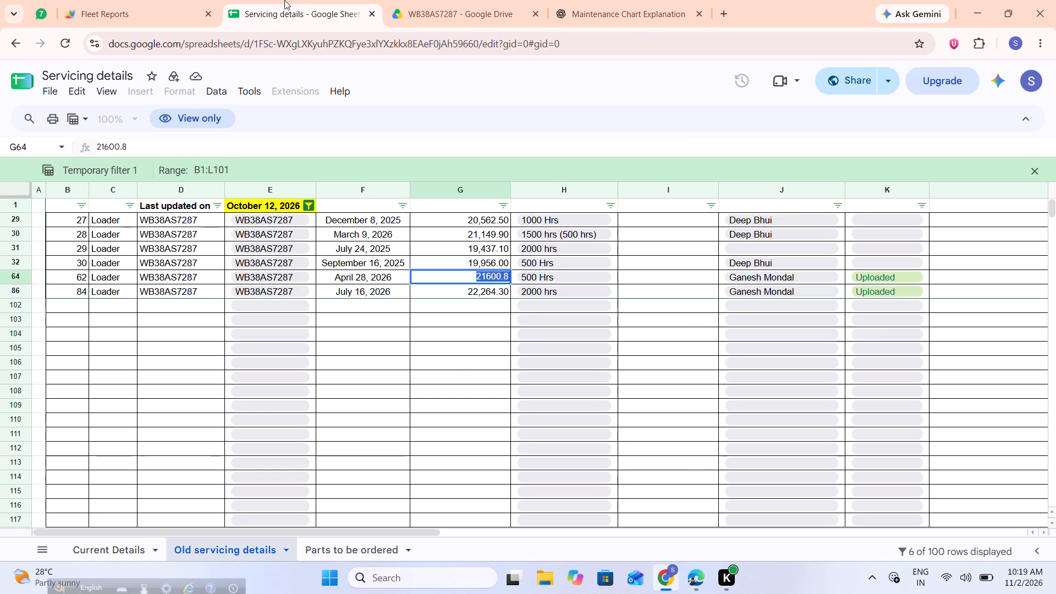
left_click(423, 0)
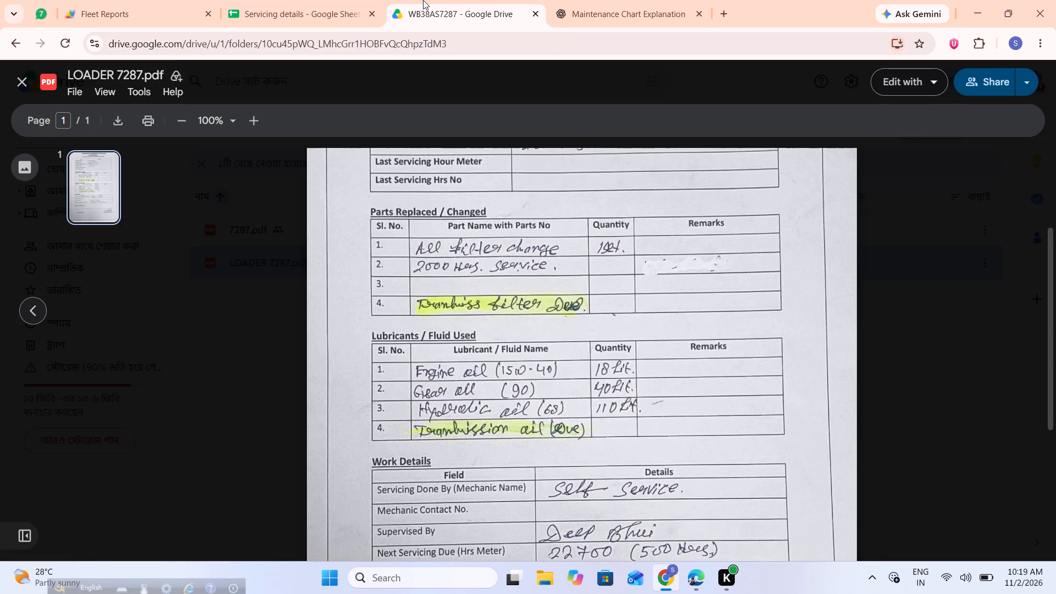
left_click(149, 0)
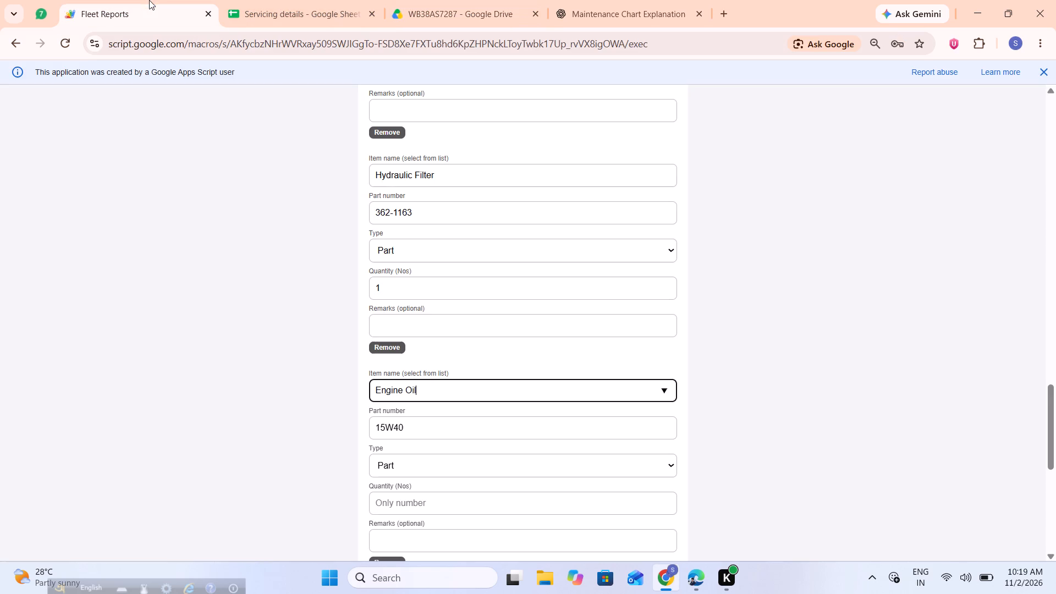
scroll(410, 453, "down", 1)
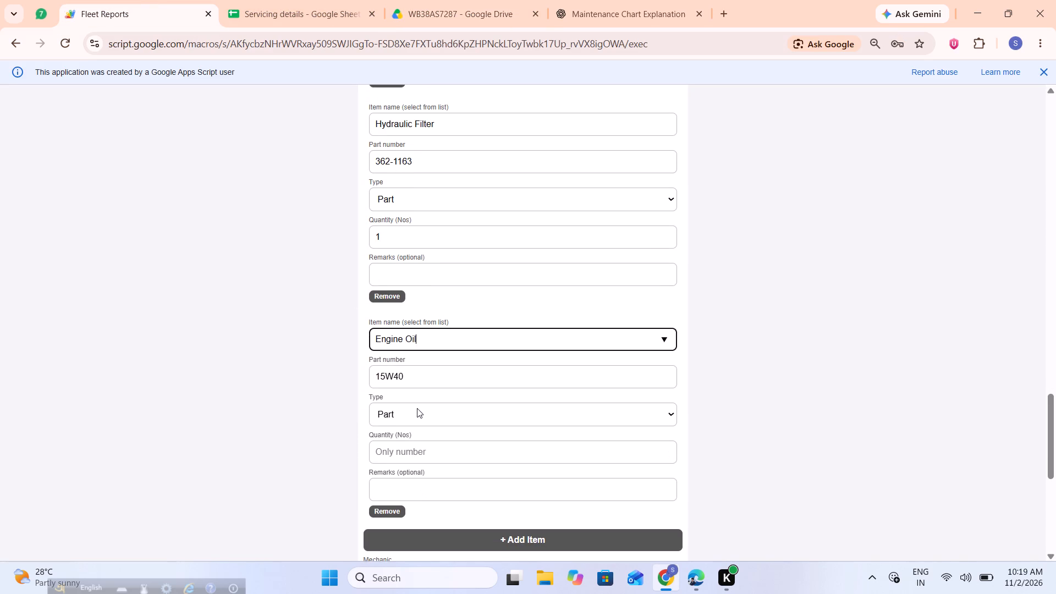
left_click_drag(417, 408, 398, 450)
left_click(398, 450)
left_click(398, 450)
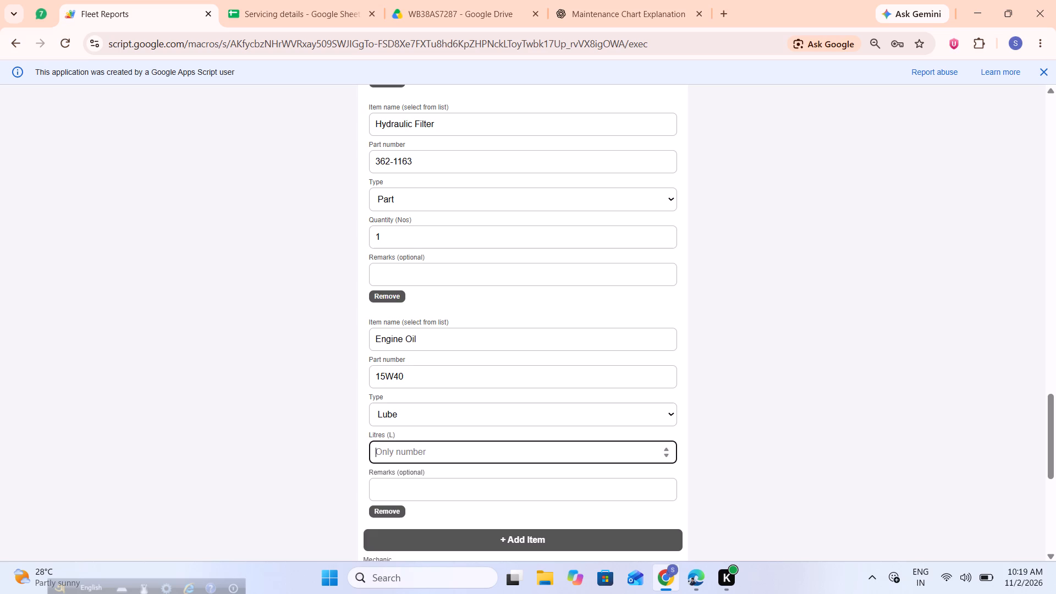
type("18")
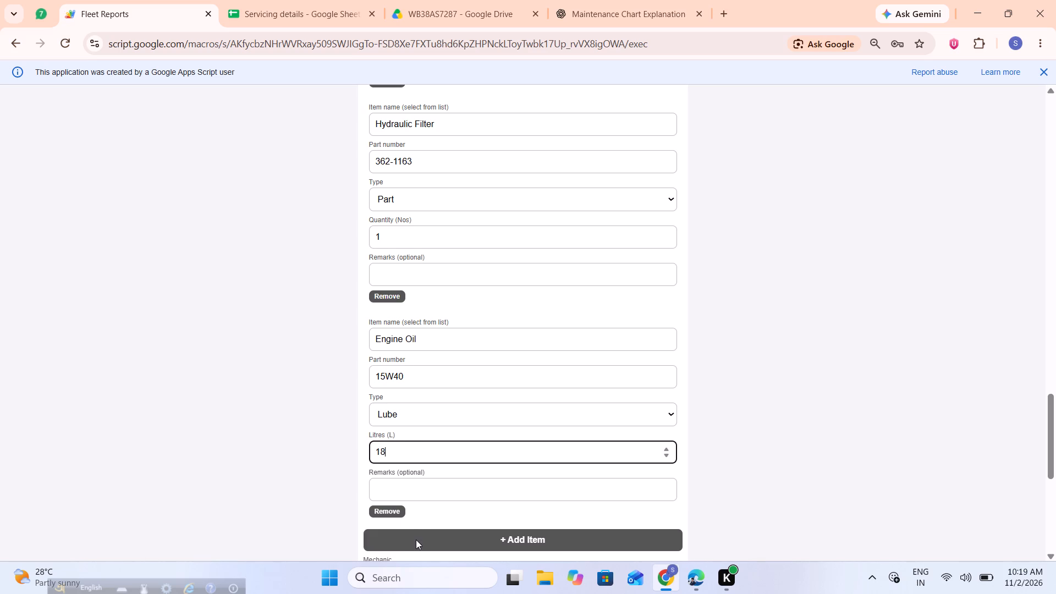
Add an empty ninth servicing item below the Engine Oil entry.
left_click(417, 540)
left_click(417, 540)
scroll(417, 540, "down", 2)
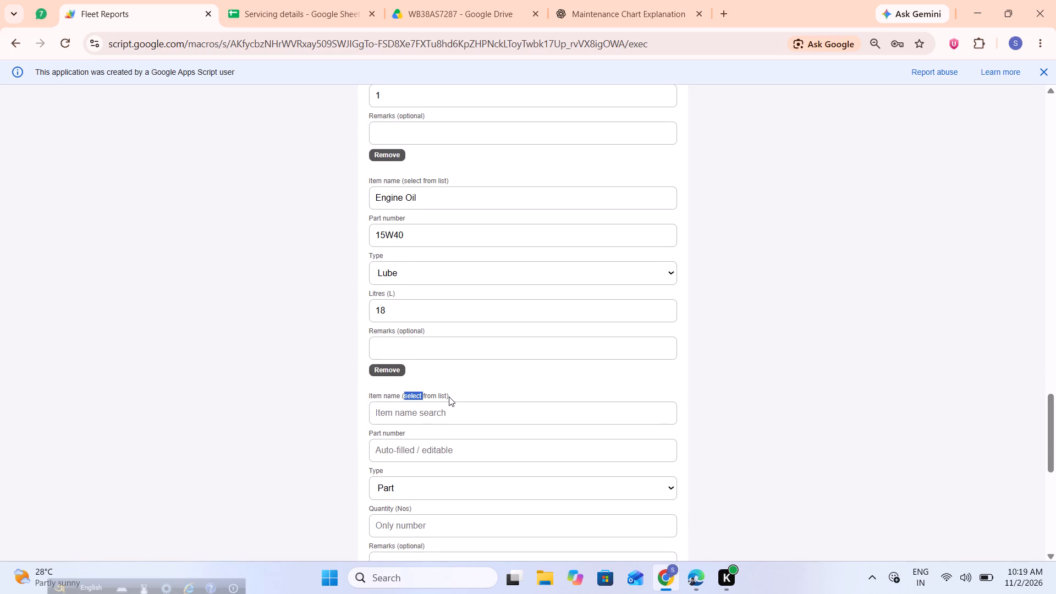
left_click(449, 397)
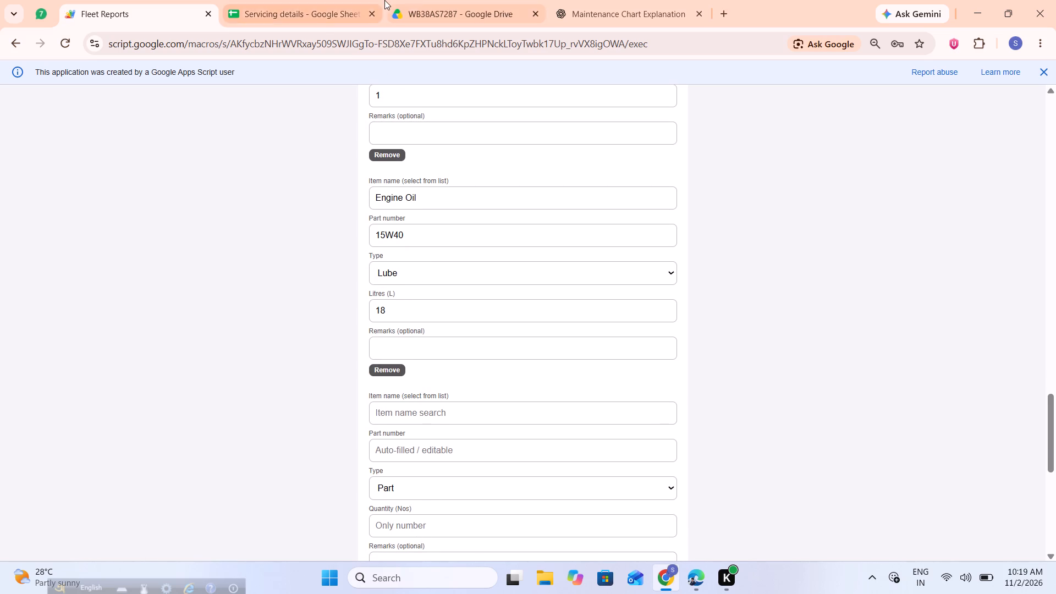
left_click_drag(422, 0, 321, 0)
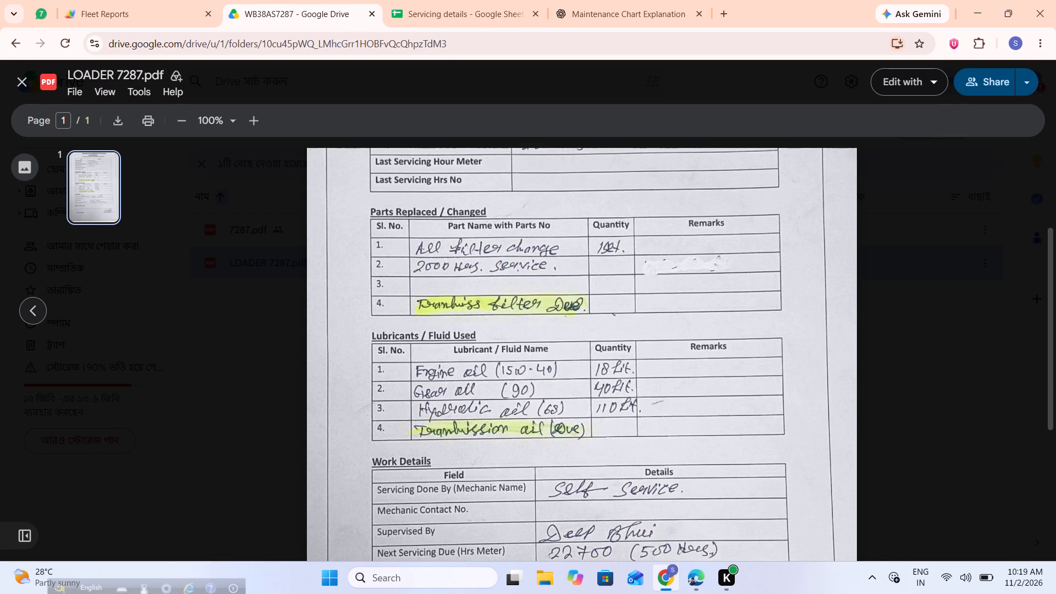
left_click(150, 0)
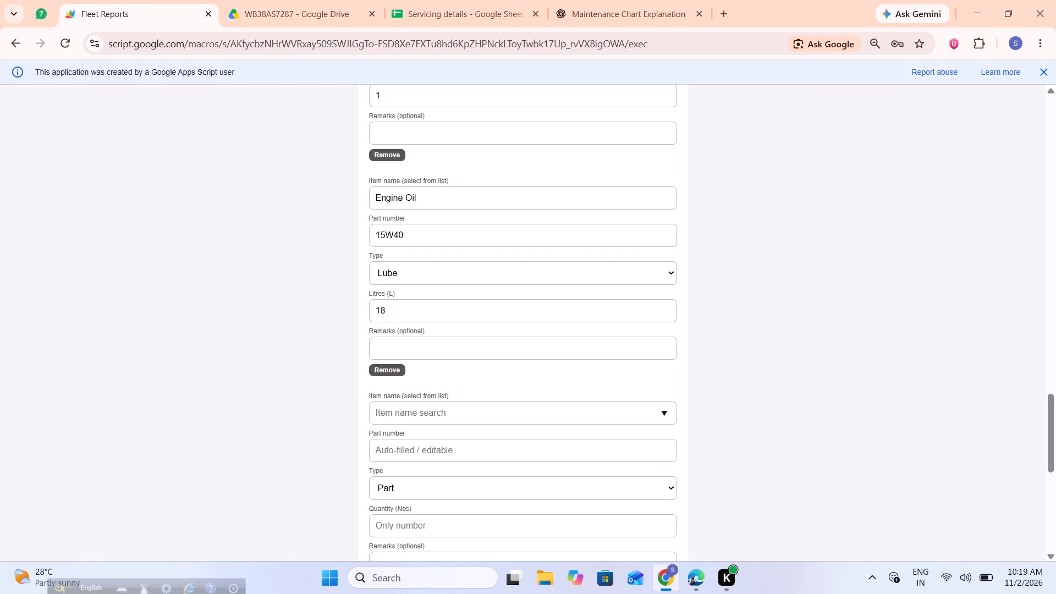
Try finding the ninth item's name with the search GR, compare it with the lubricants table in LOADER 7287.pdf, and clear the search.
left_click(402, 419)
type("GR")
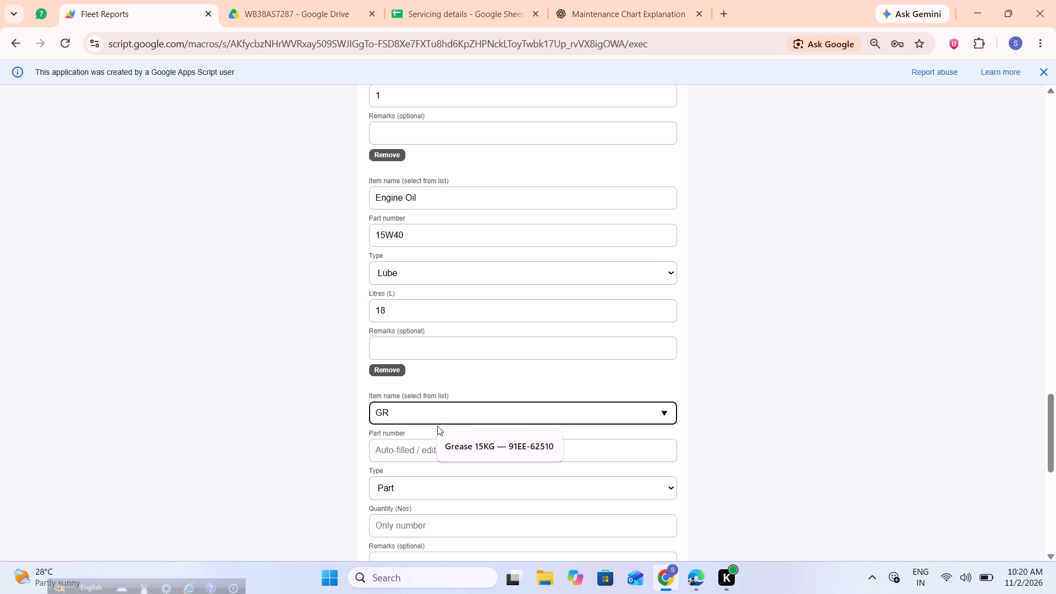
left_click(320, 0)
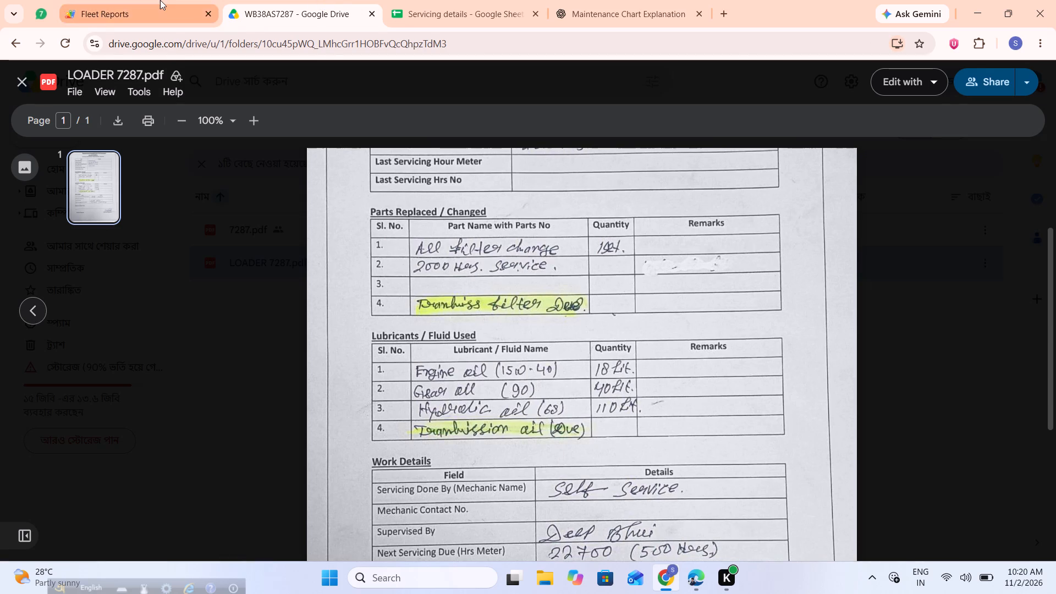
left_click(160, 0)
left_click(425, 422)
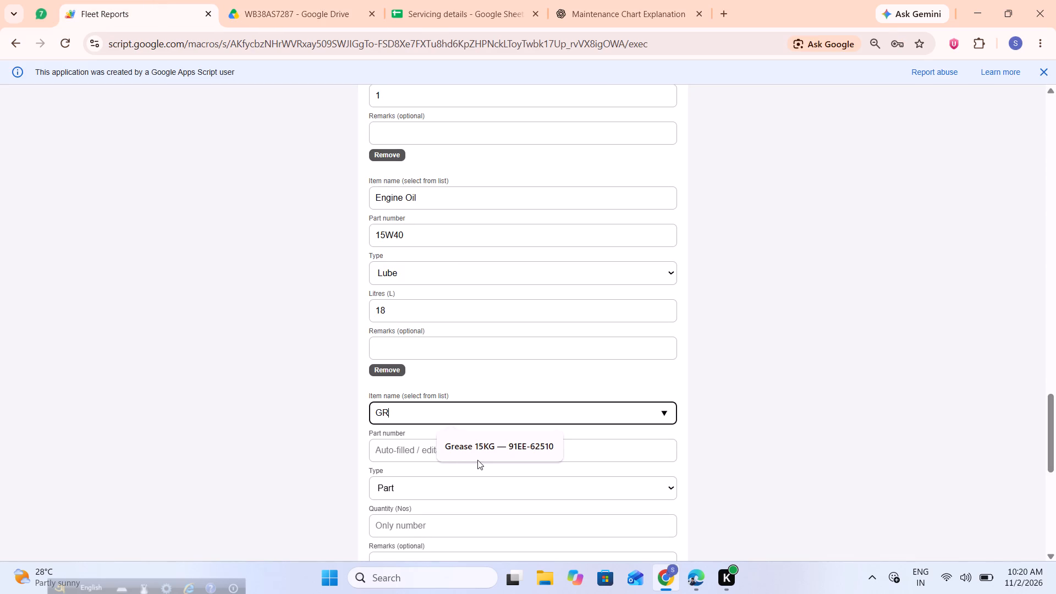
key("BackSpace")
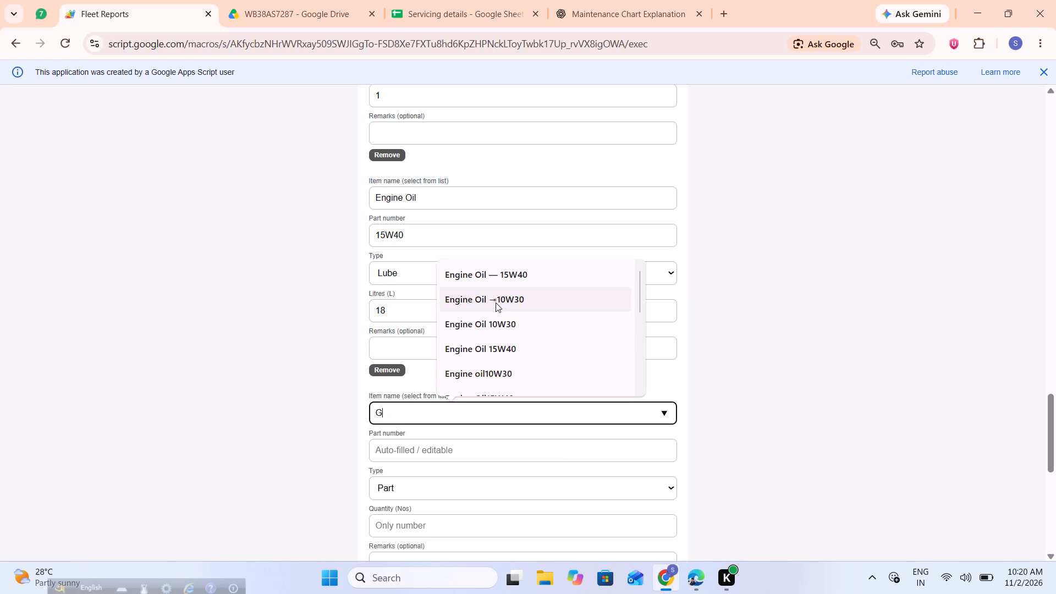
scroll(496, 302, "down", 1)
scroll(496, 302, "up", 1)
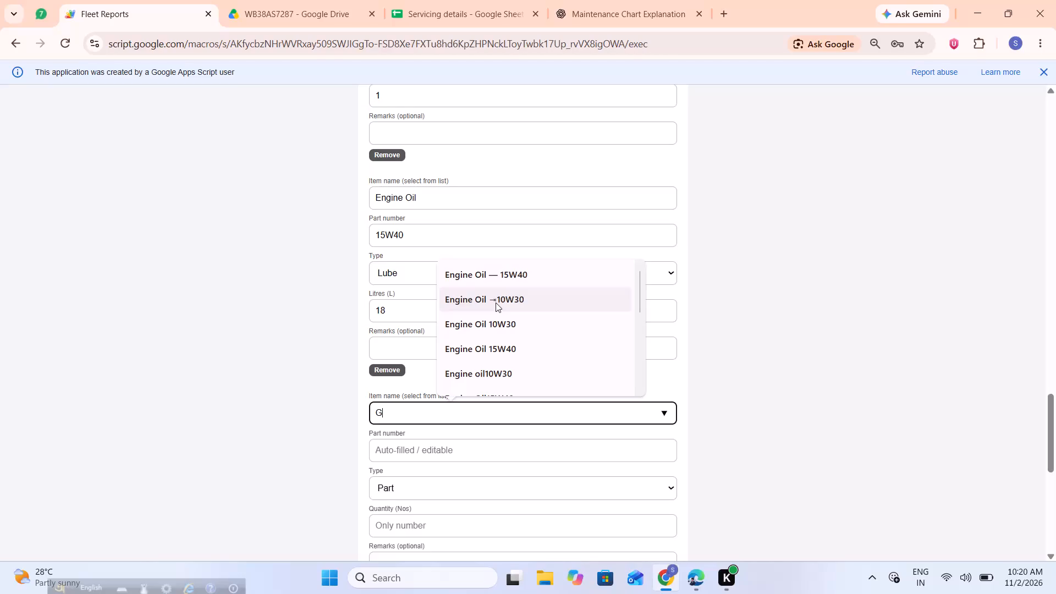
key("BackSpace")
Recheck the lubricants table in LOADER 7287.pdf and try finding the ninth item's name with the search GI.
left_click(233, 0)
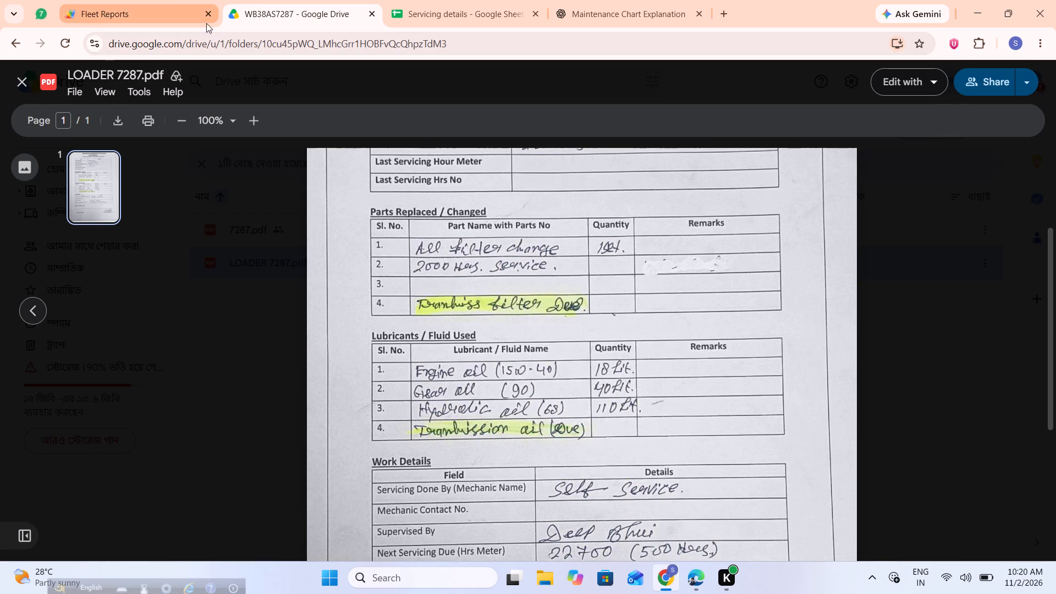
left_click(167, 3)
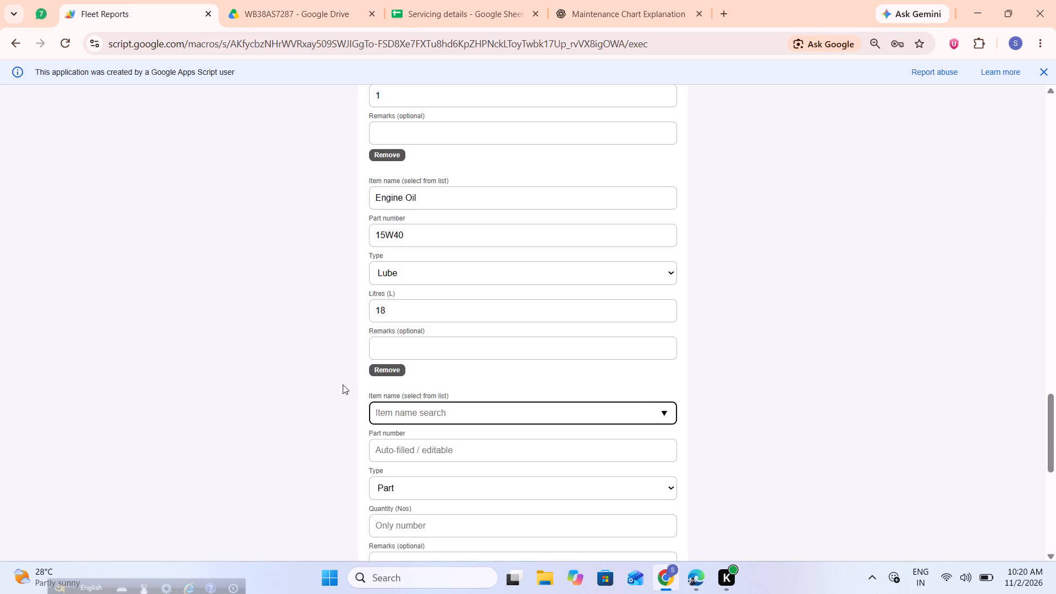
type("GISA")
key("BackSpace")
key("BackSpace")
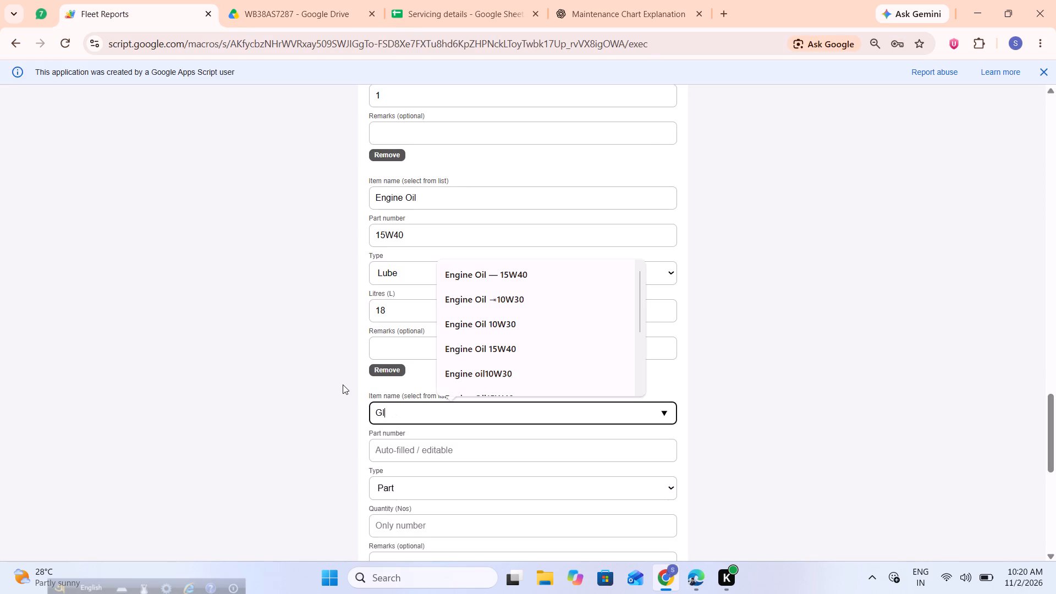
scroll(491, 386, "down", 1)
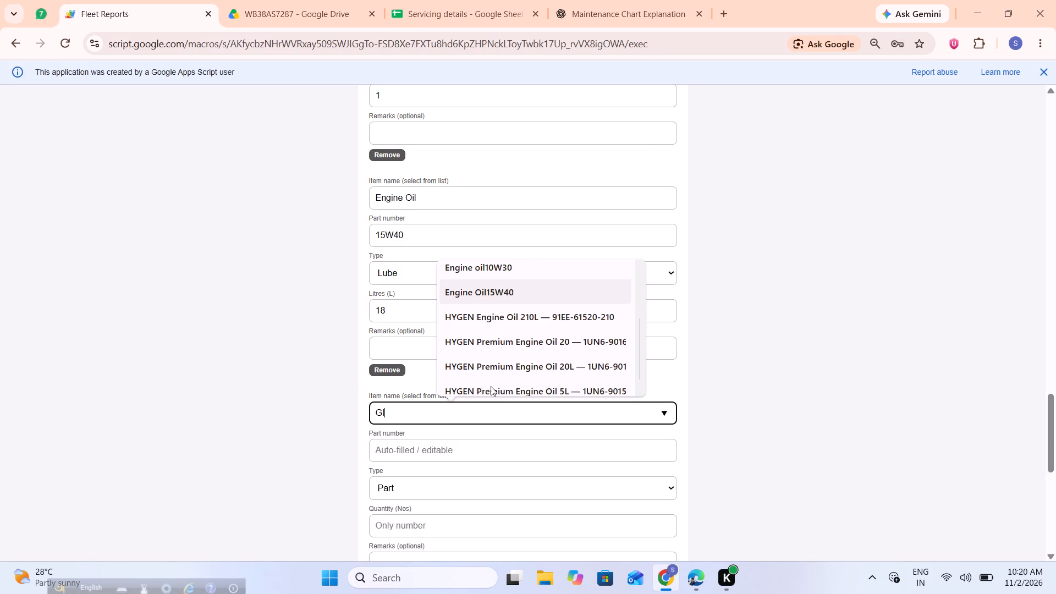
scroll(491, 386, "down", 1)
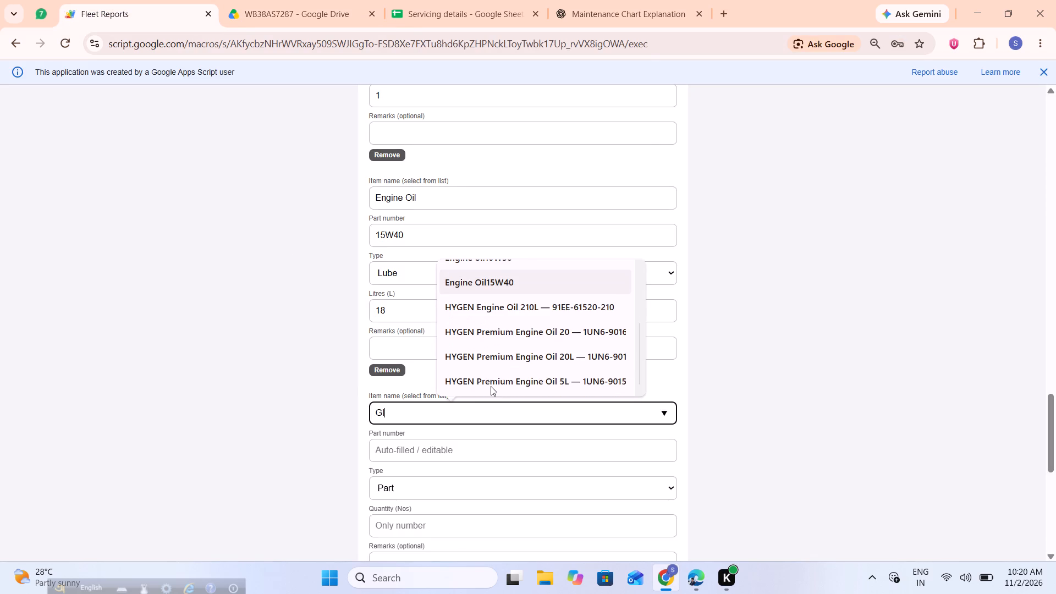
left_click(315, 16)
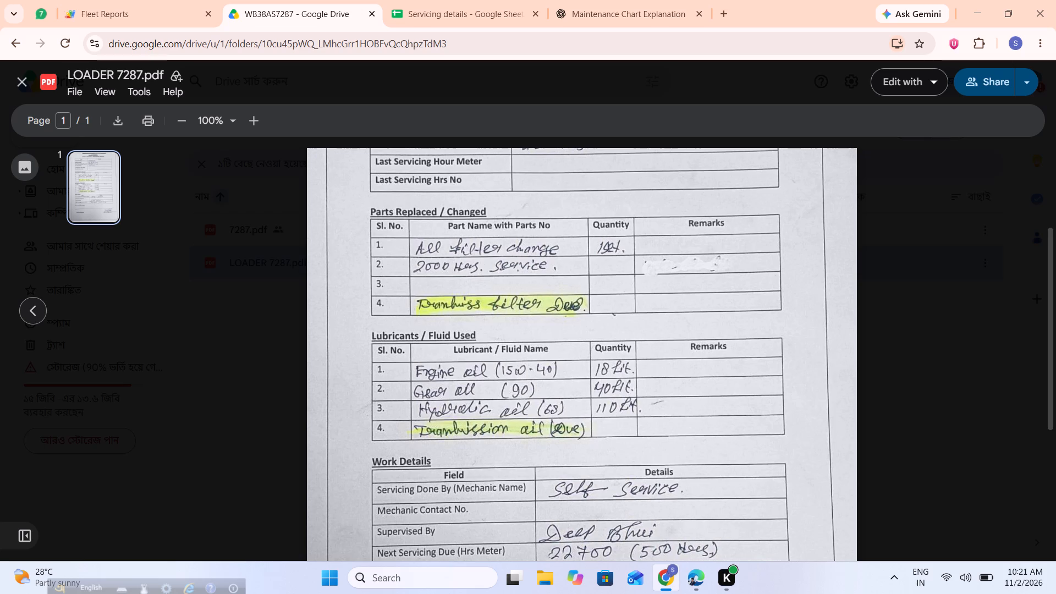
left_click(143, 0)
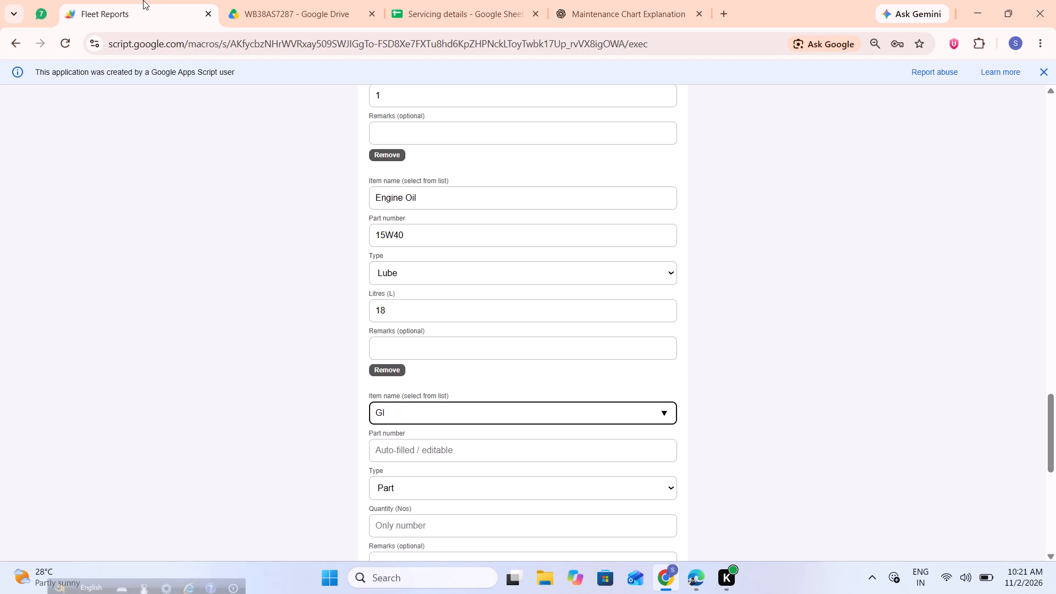
Set the ninth servicing item's name to Gear OIL 80W90, checking the gear oil entry in LOADER 7287.pdf.
key("BackSpace")
key("e")
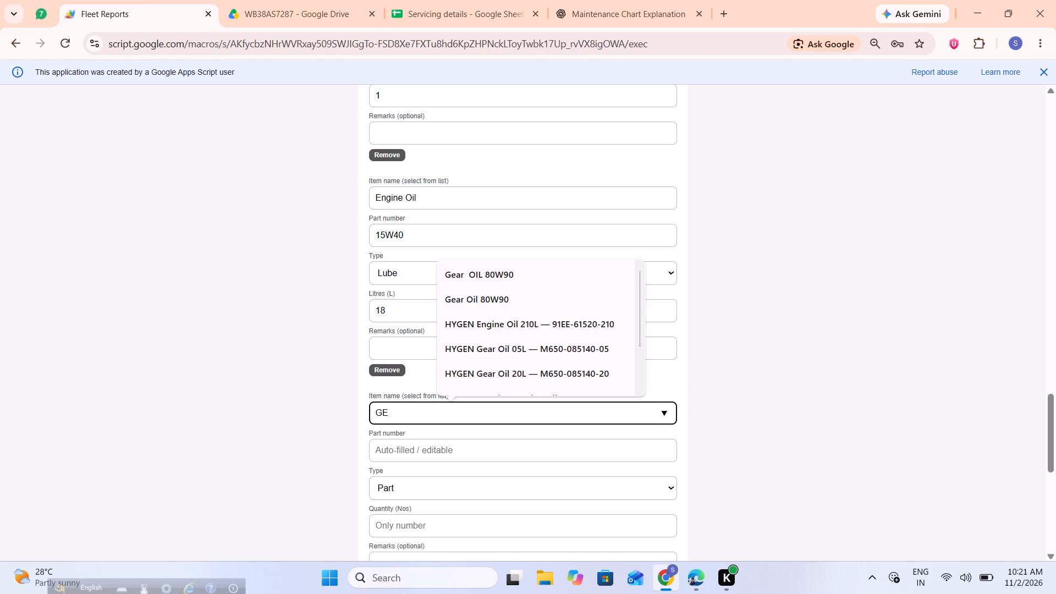
left_click(337, 0)
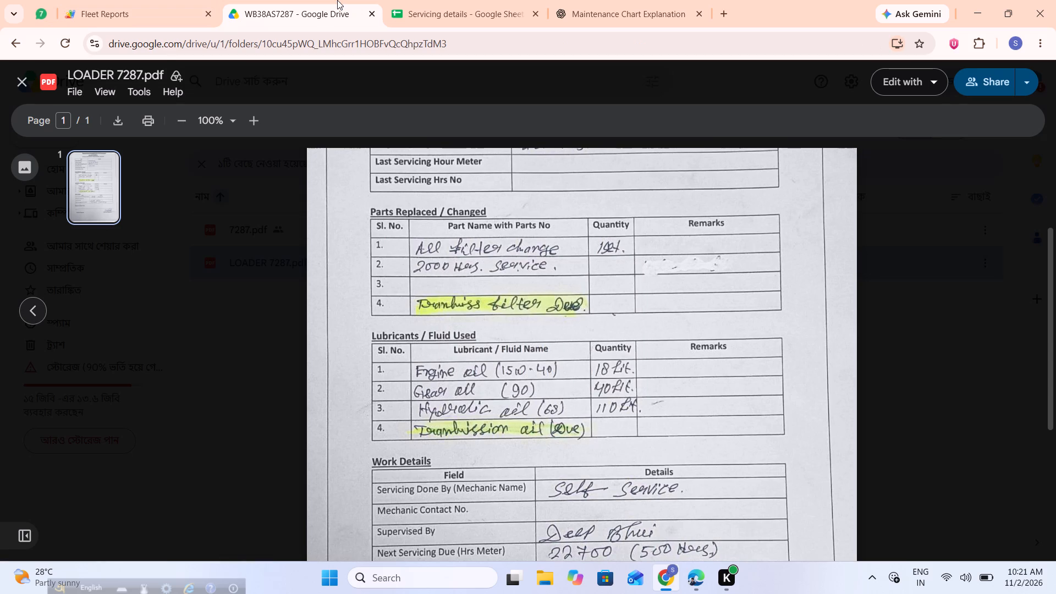
left_click(138, 0)
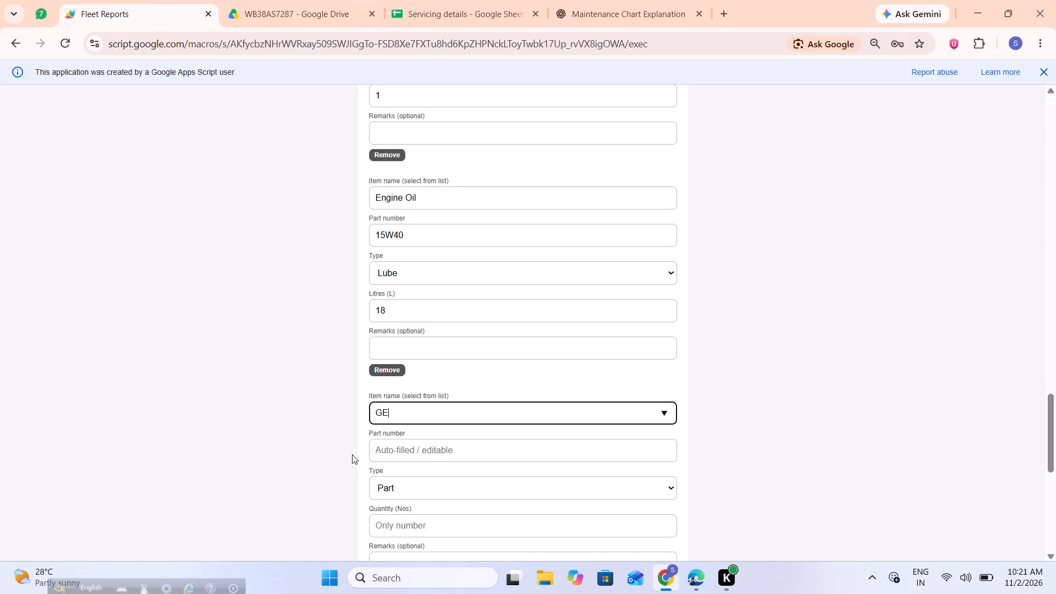
key("a")
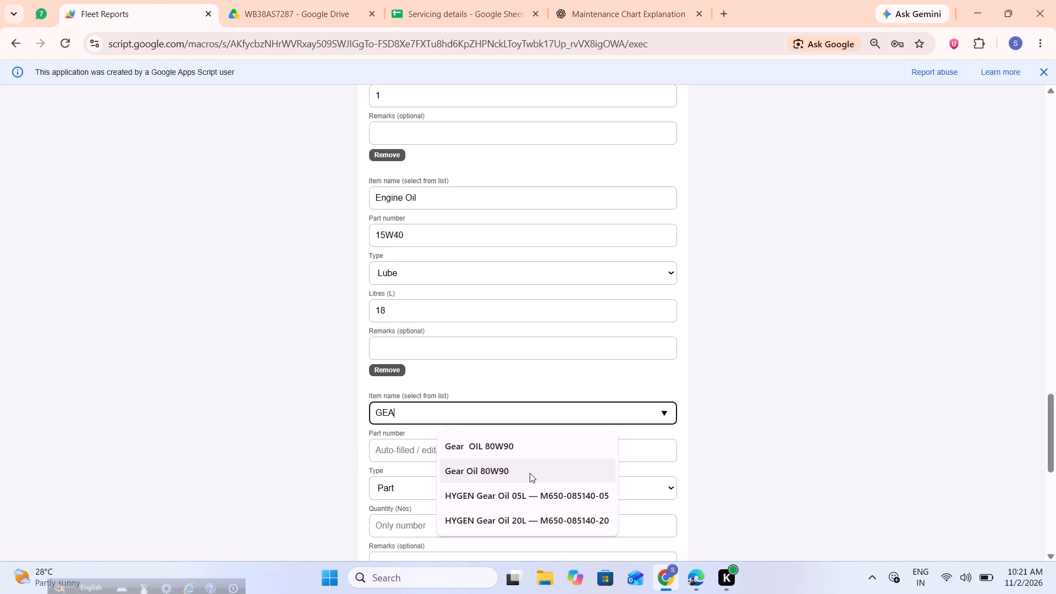
scroll(530, 473, "down", 1)
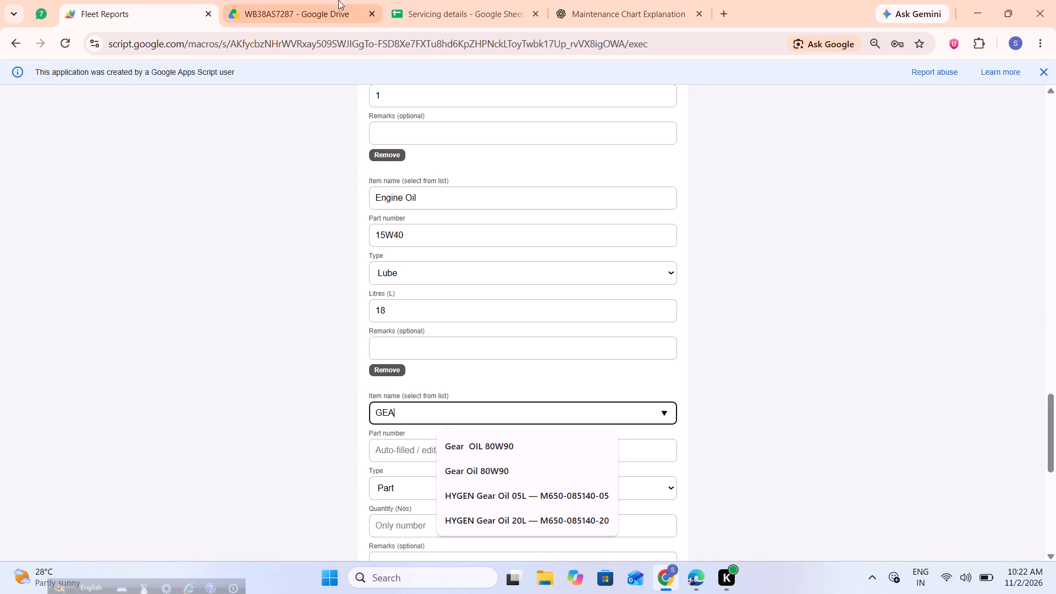
left_click(337, 0)
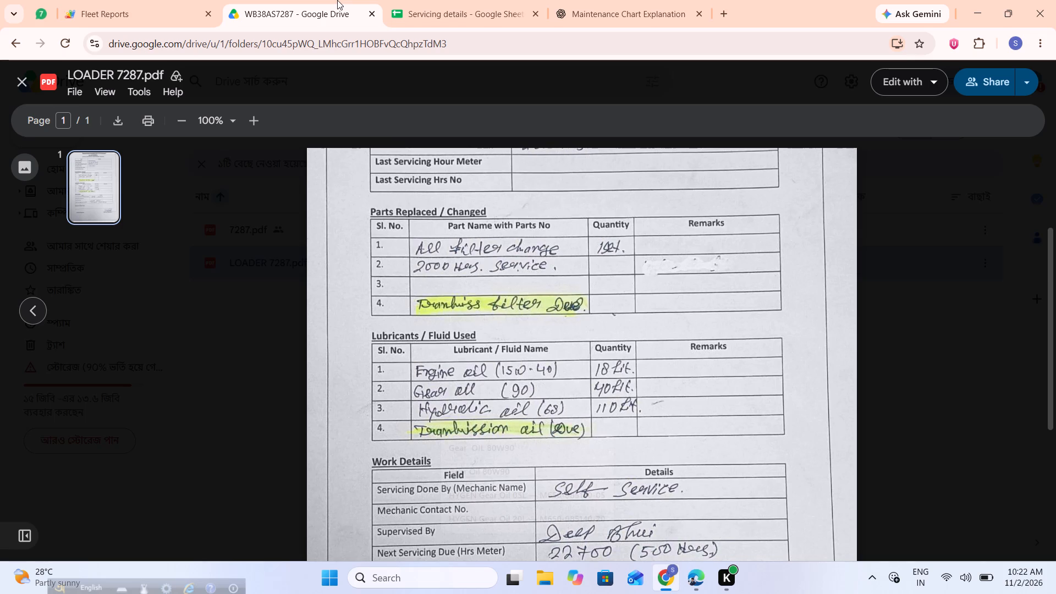
left_click(162, 0)
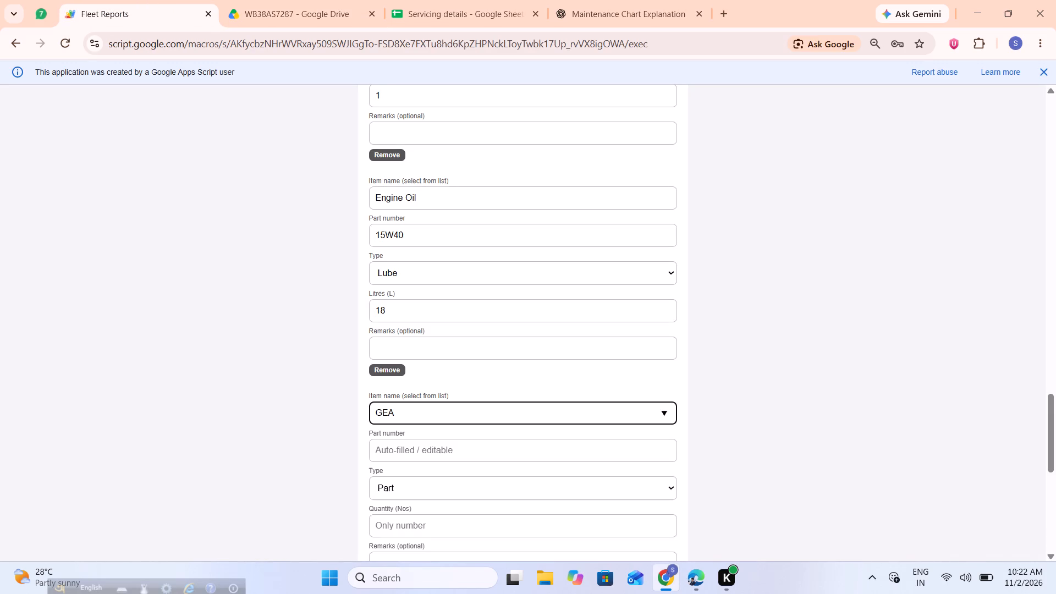
left_click(418, 409)
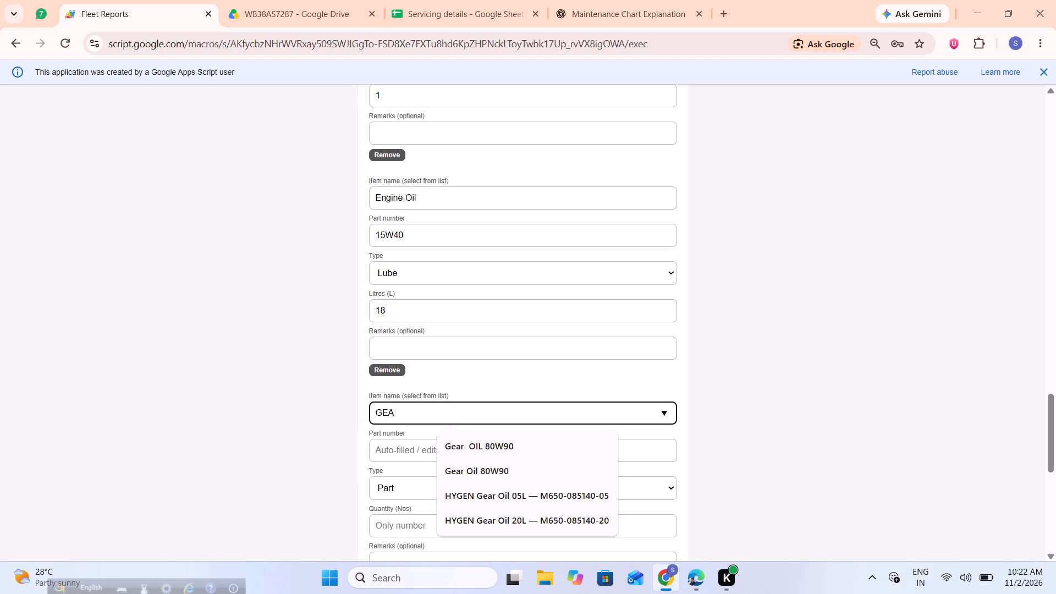
left_click(458, 450)
left_click(458, 450)
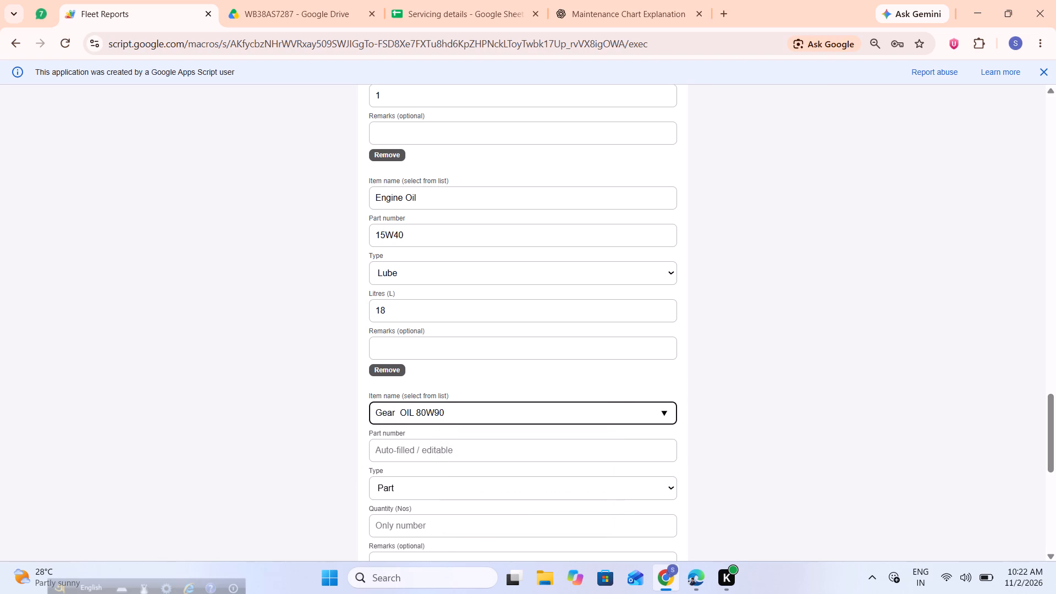
Consult the gear oil entry in the lubricants table of LOADER 7287.pdf.
left_click(294, 0)
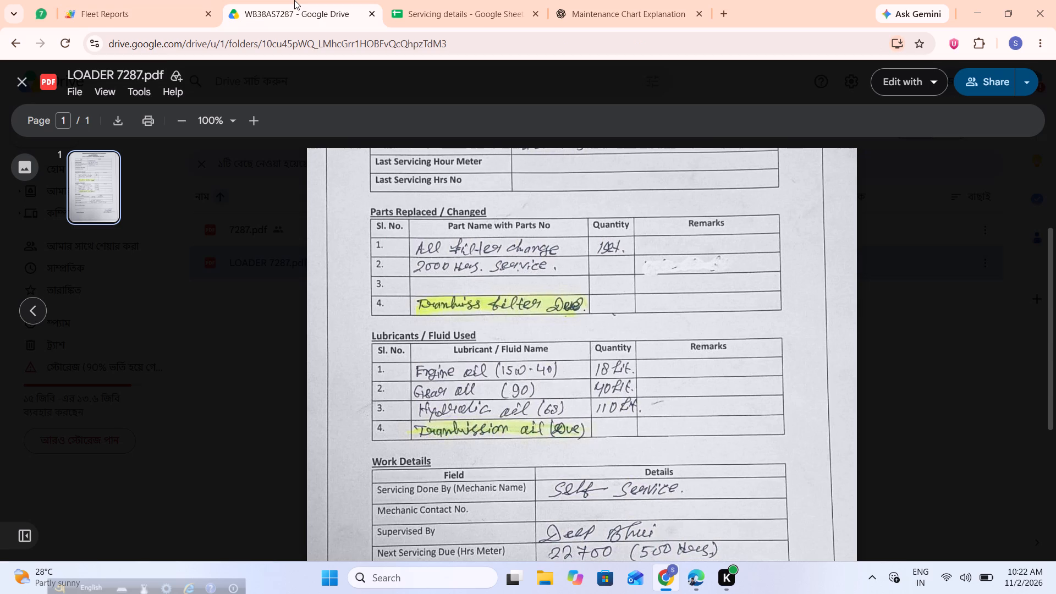
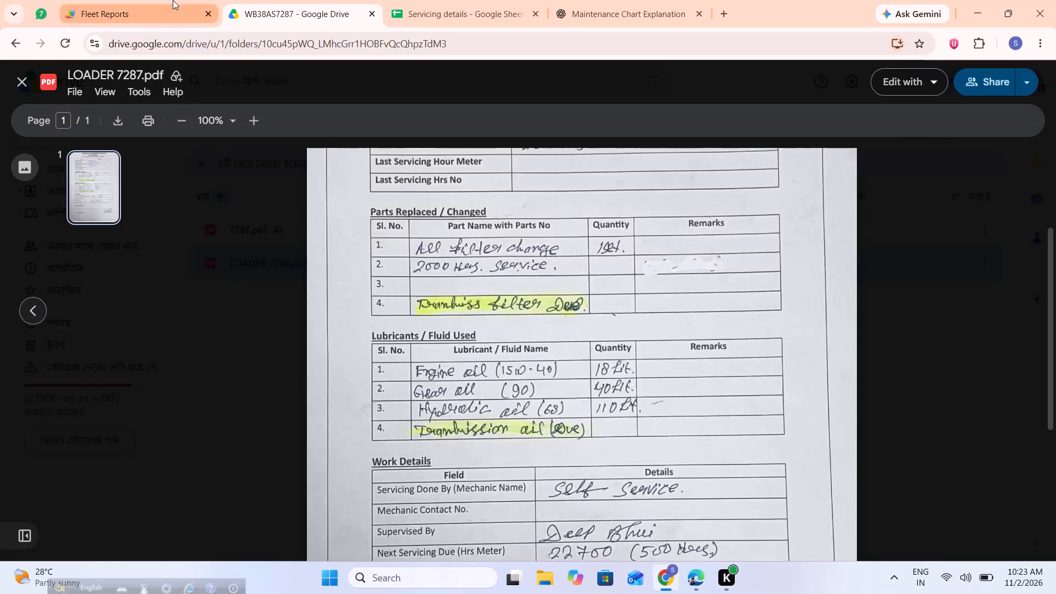
Set the Gear OIL 80W90 item's quantity to 40, checking the amount in the lubricants table of LOADER 7287.pdf.
left_click(173, 0)
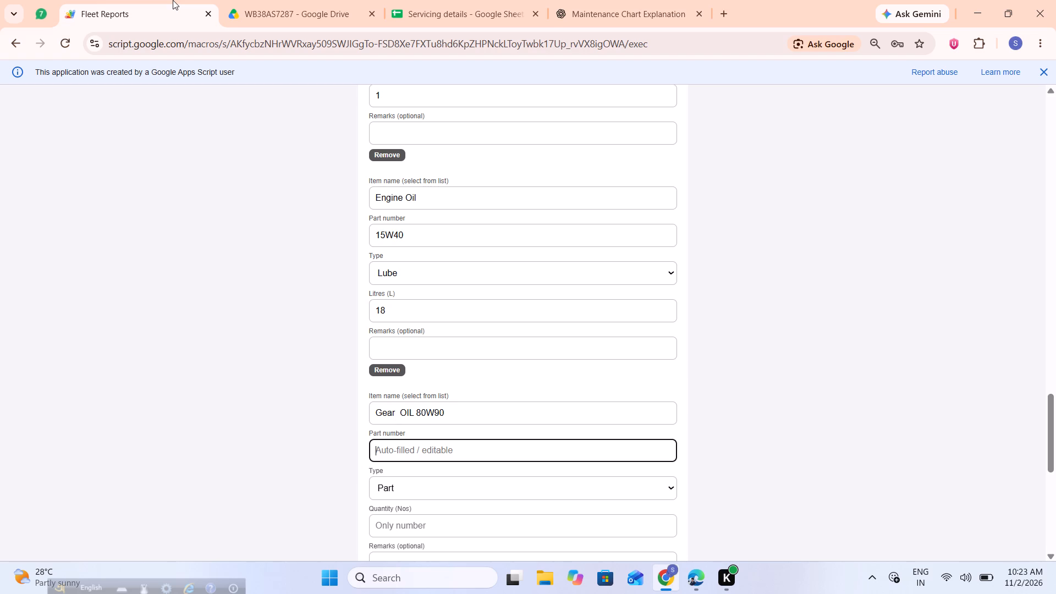
left_click(265, 0)
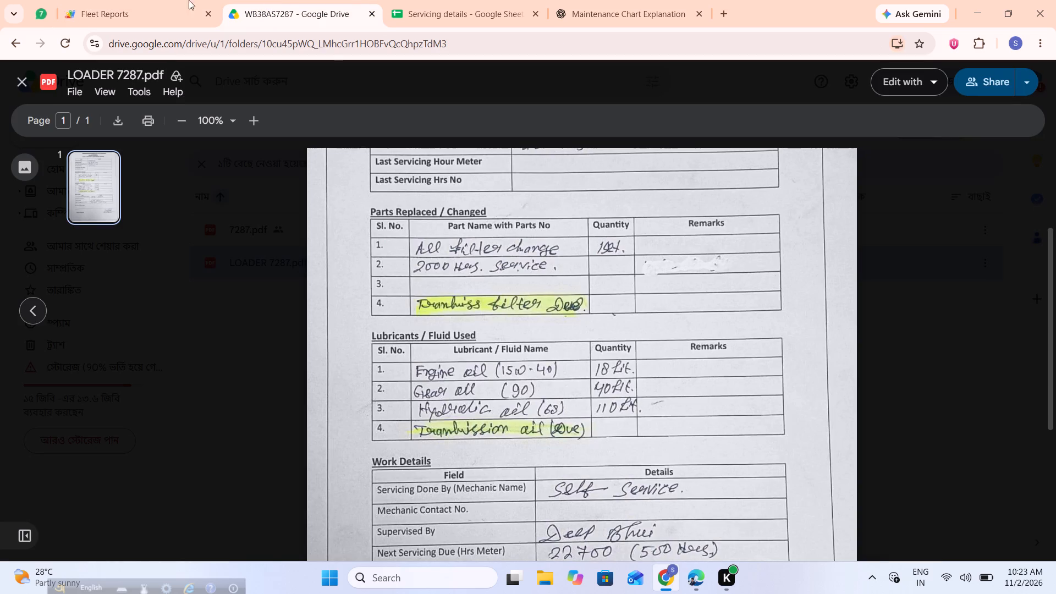
left_click(130, 0)
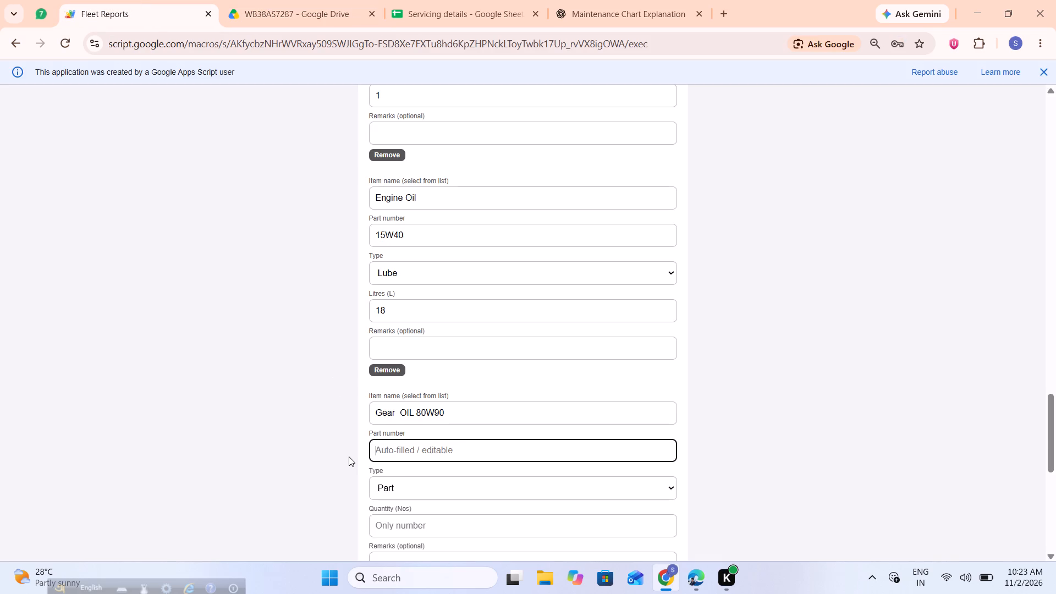
left_click(331, 0)
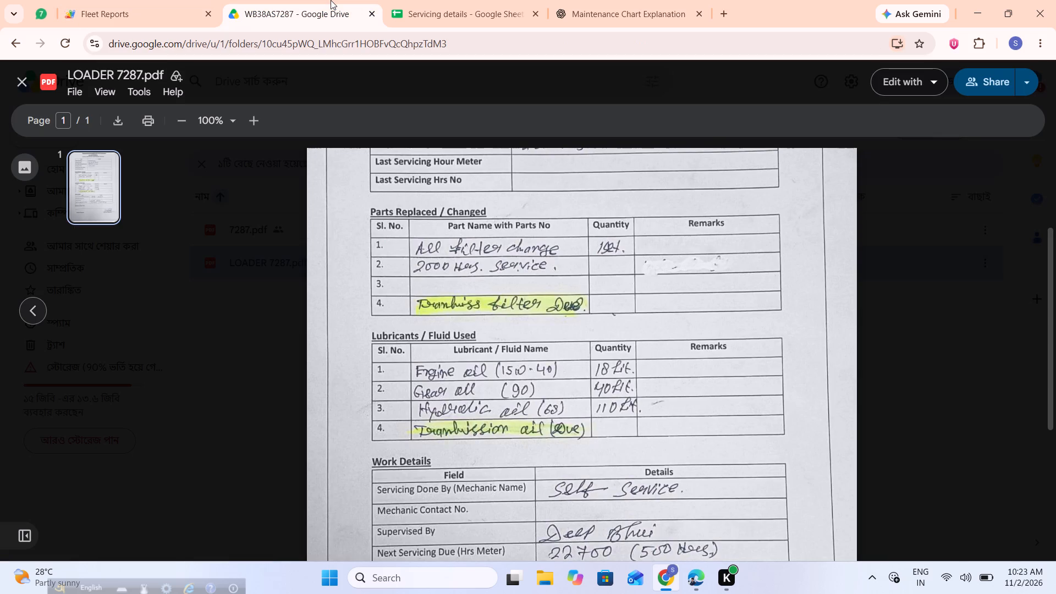
left_click(173, 0)
scroll(384, 429, "down", 2)
left_click(384, 429)
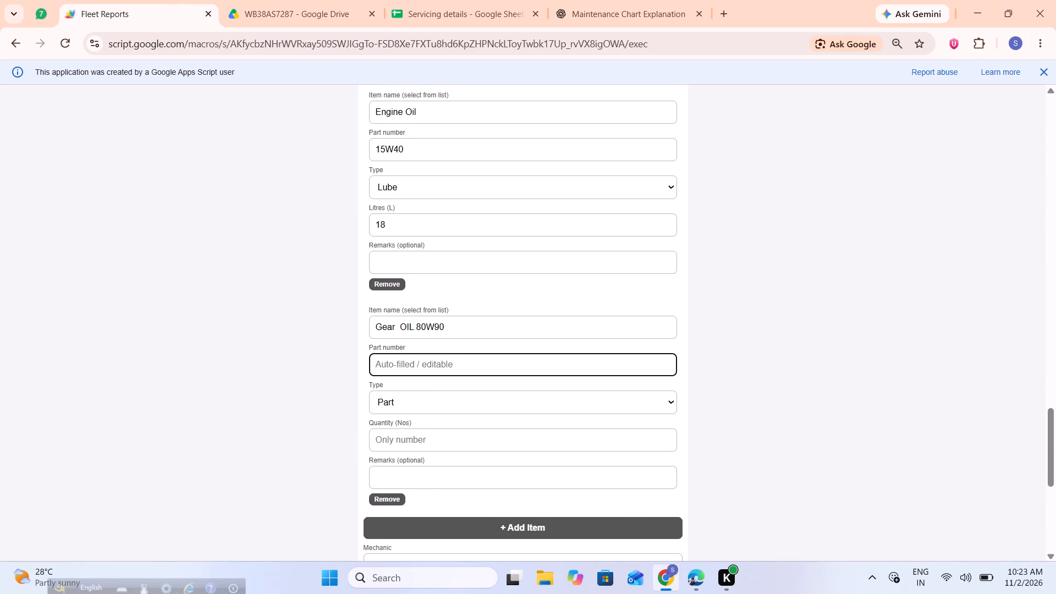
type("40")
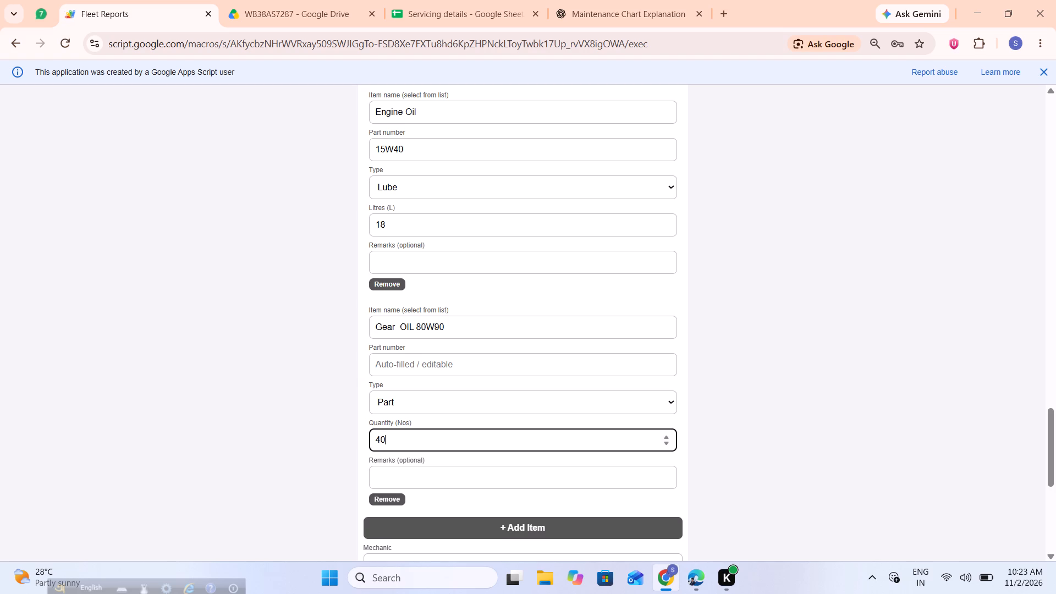
left_click(460, 461)
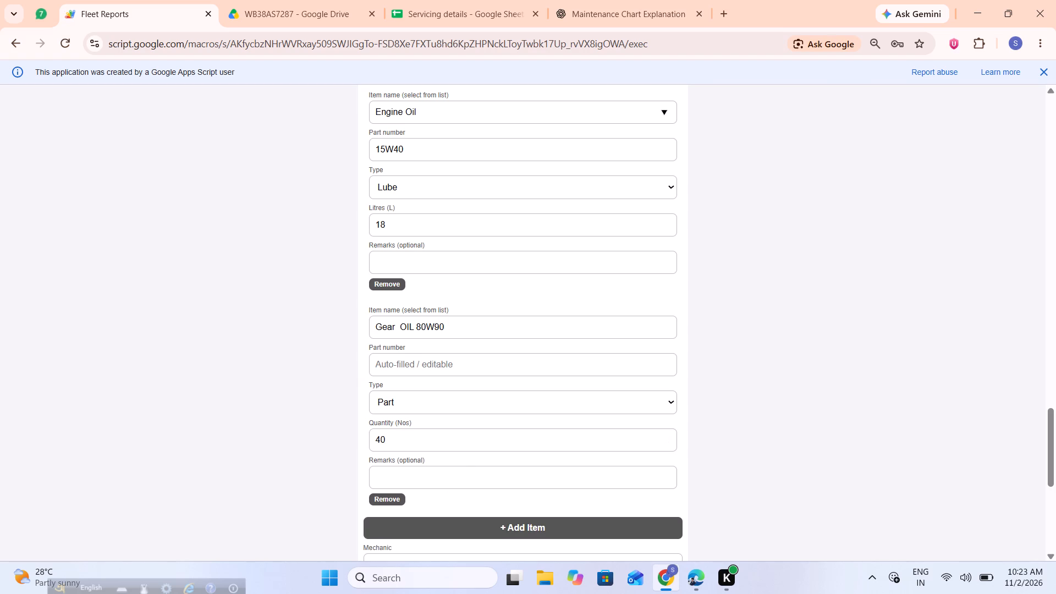
Check the lubricants table in LOADER 7287.pdf and add a tenth servicing item to the service report.
left_click(273, 0)
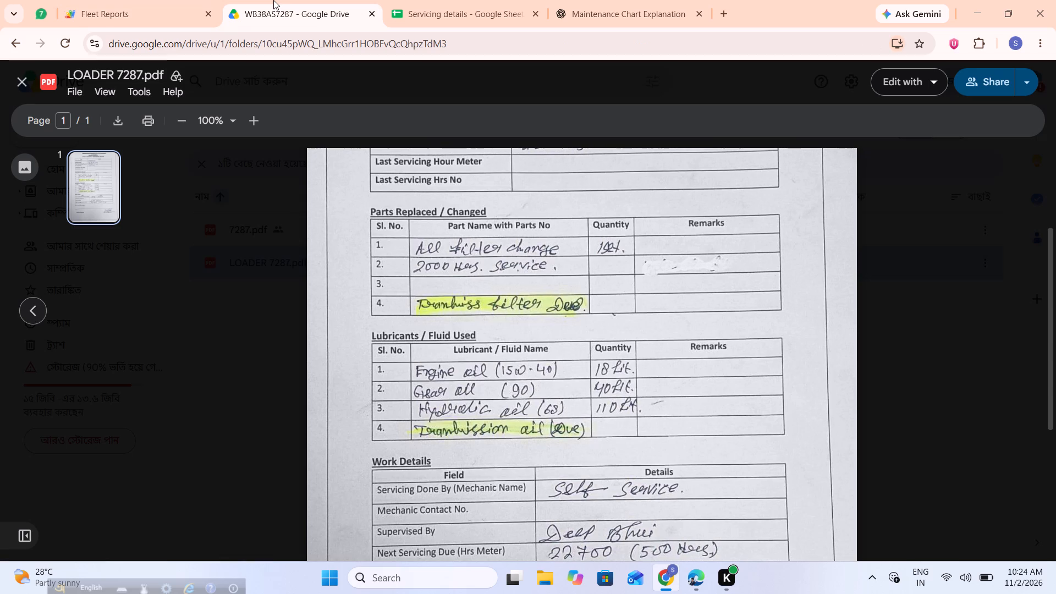
left_click(179, 0)
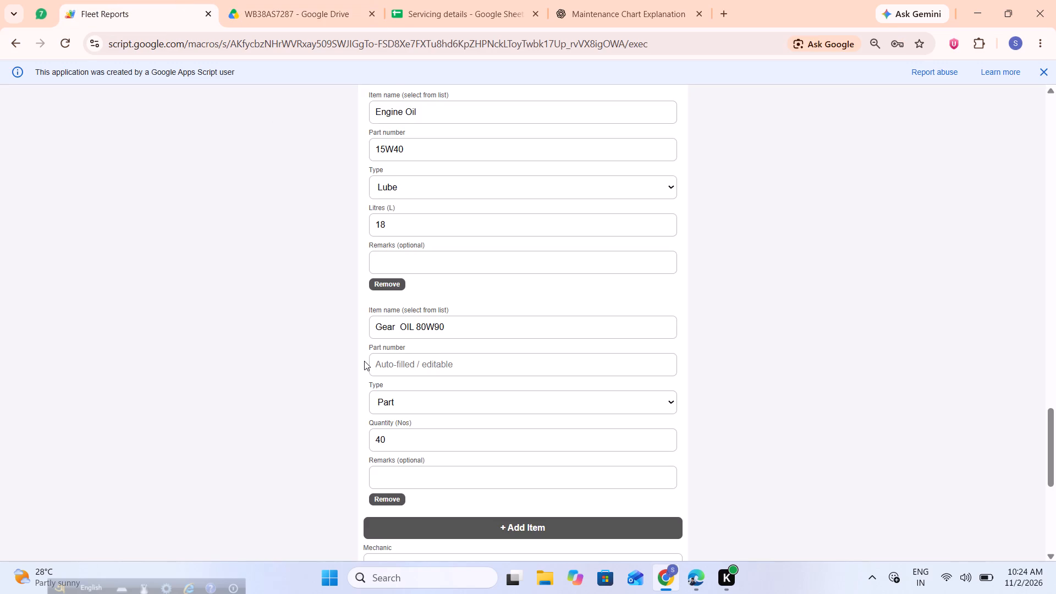
scroll(364, 361, "down", 1)
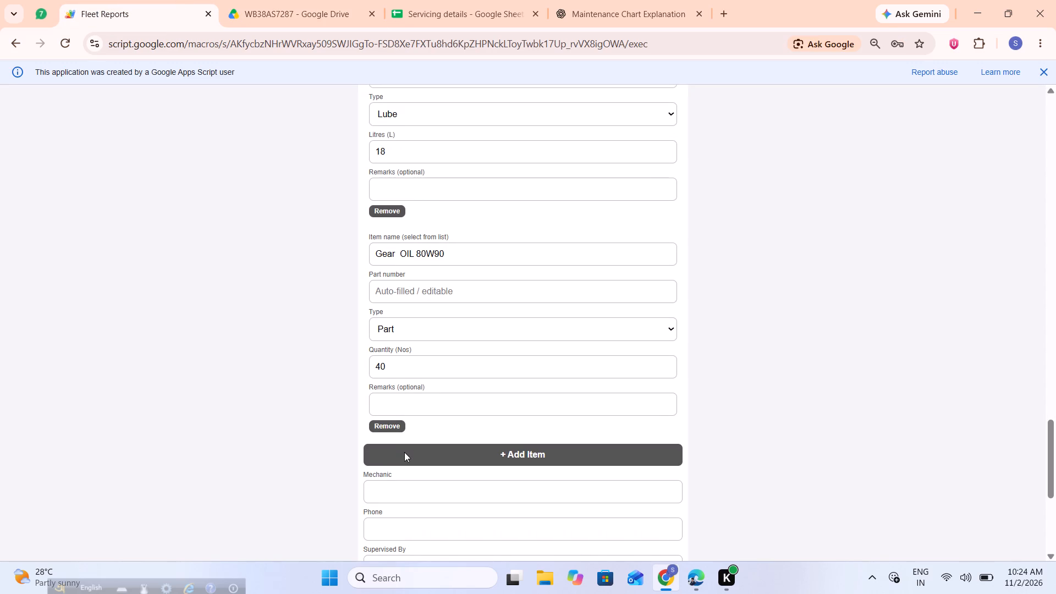
left_click(404, 452)
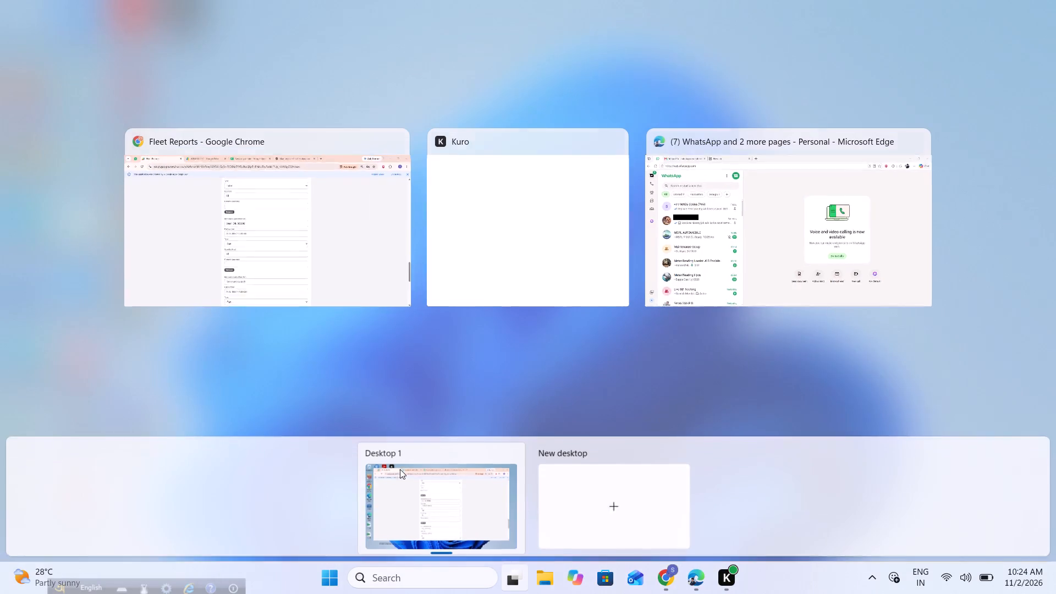
left_click(301, 262)
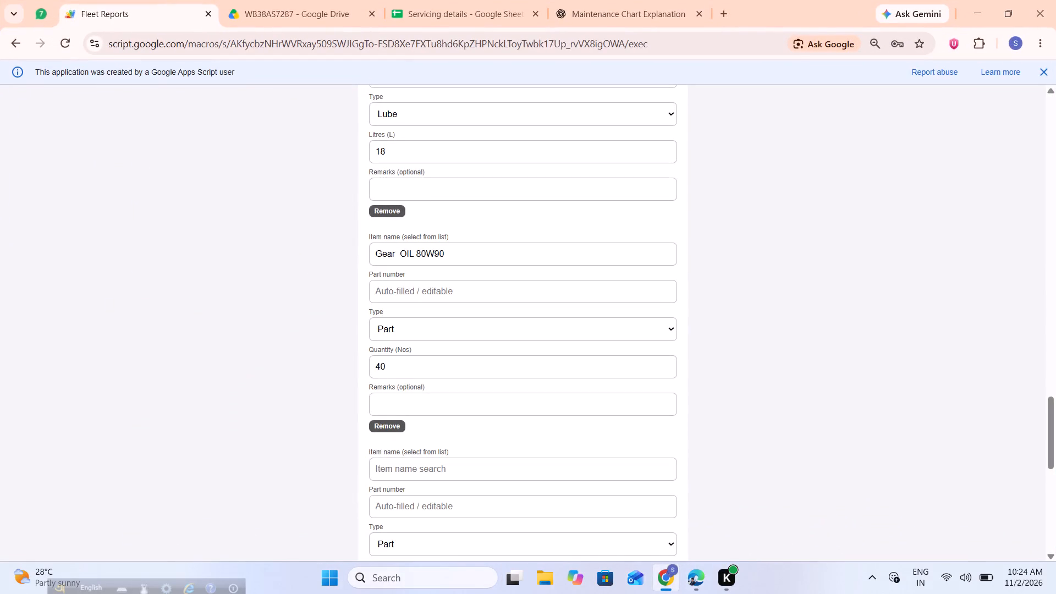
Set the tenth servicing item's name to Hydraulic Oil System 68, checking the hydraulic oil entry in LOADER 7287.pdf.
left_click(394, 468)
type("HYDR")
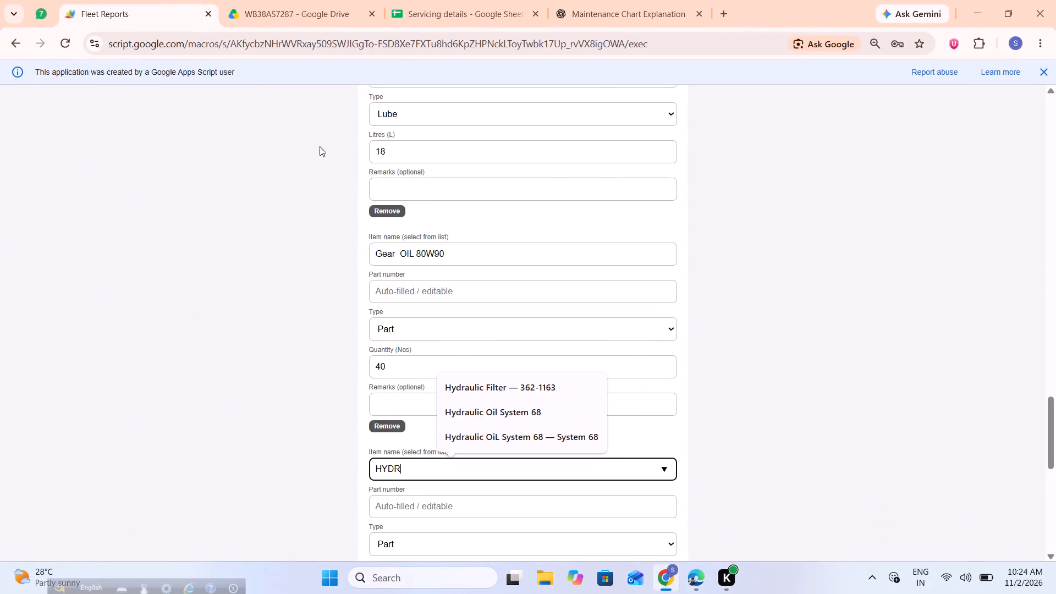
left_click(266, 0)
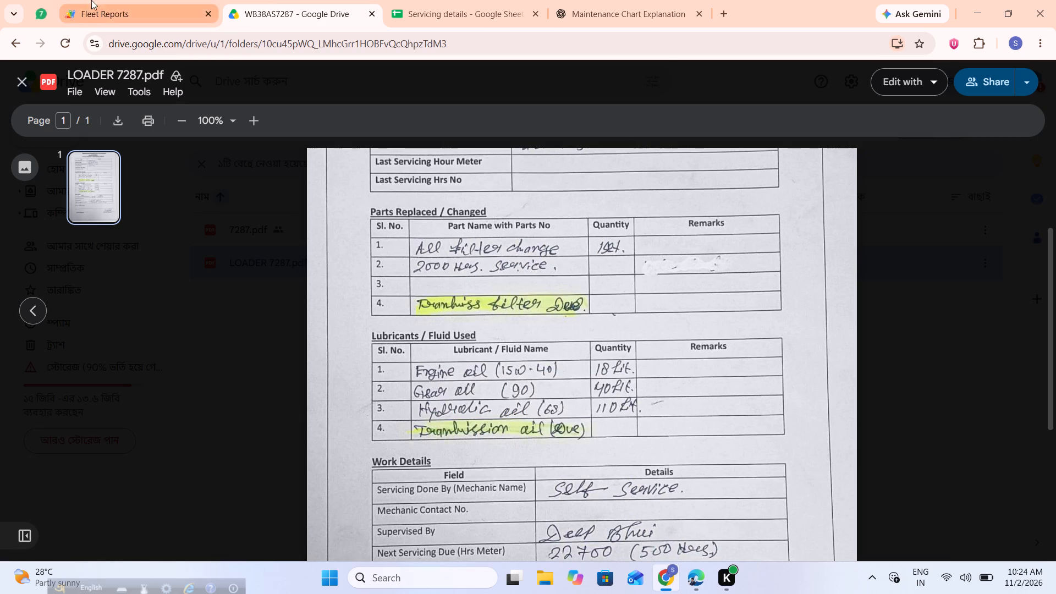
left_click(76, 0)
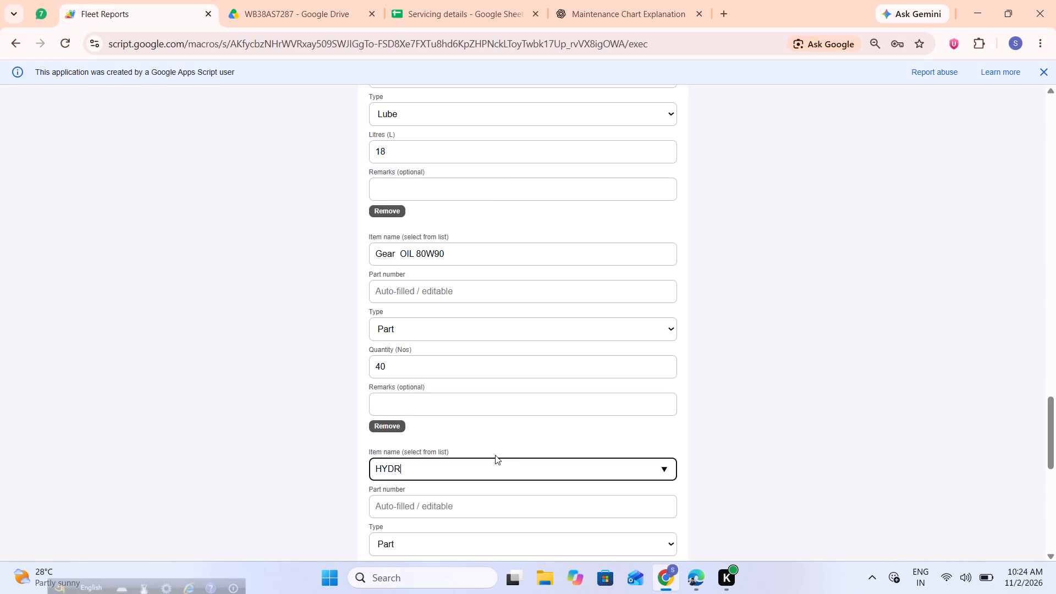
left_click(495, 455)
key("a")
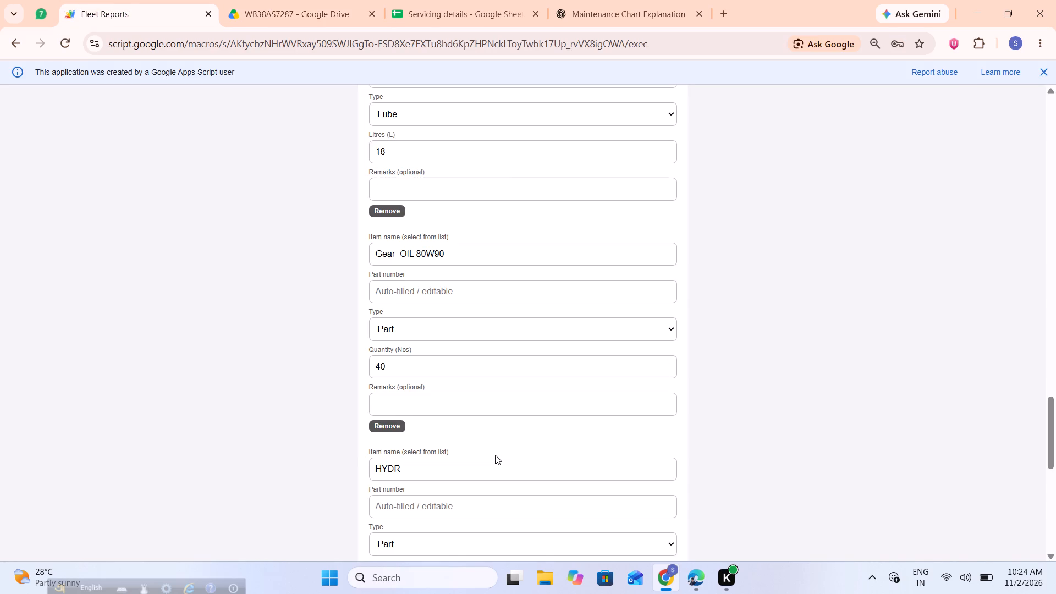
left_click(497, 464)
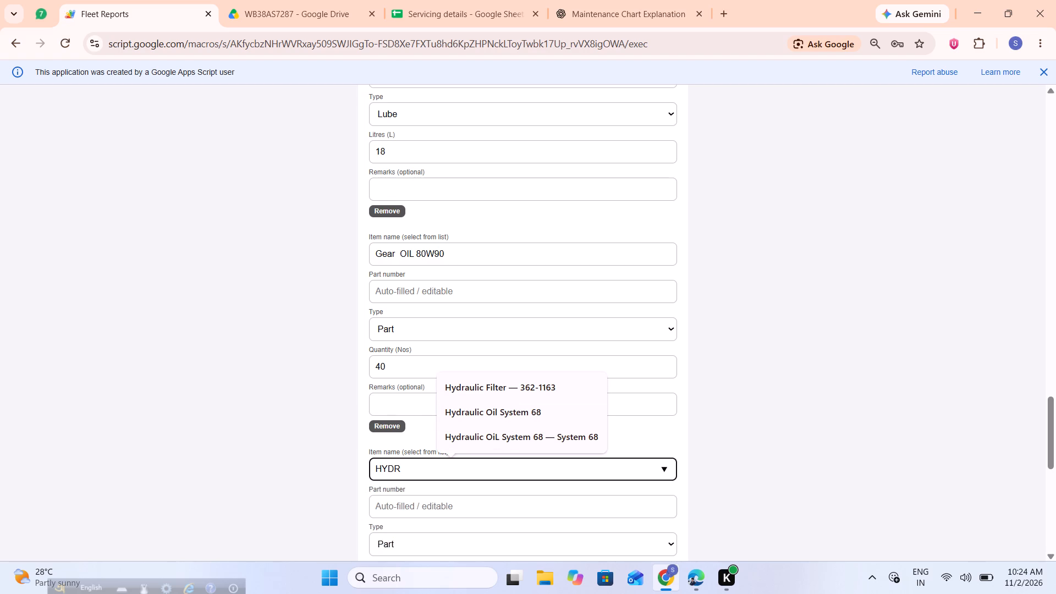
left_click(305, 0)
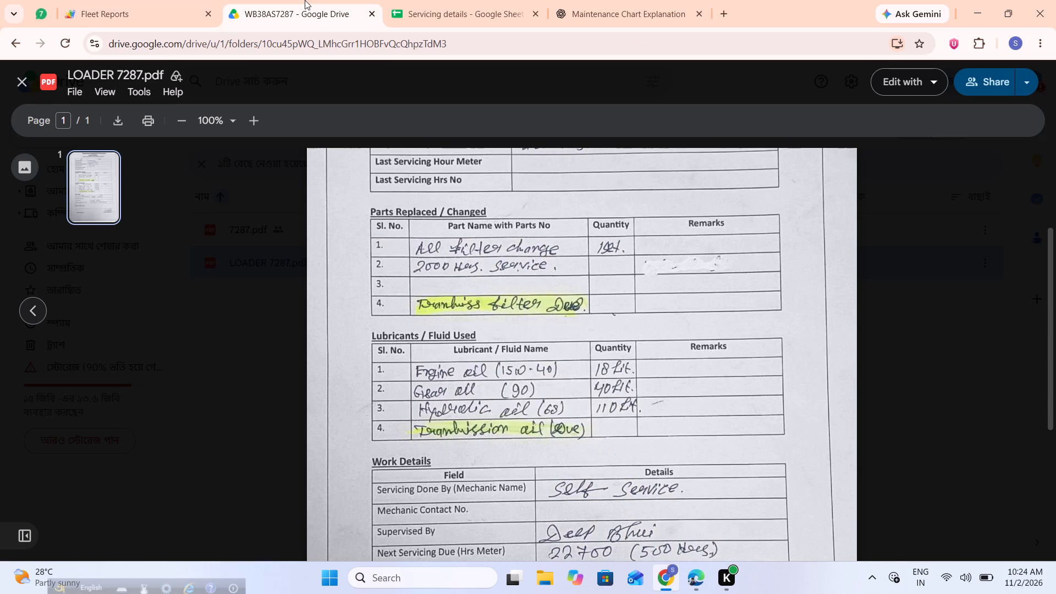
left_click(134, 0)
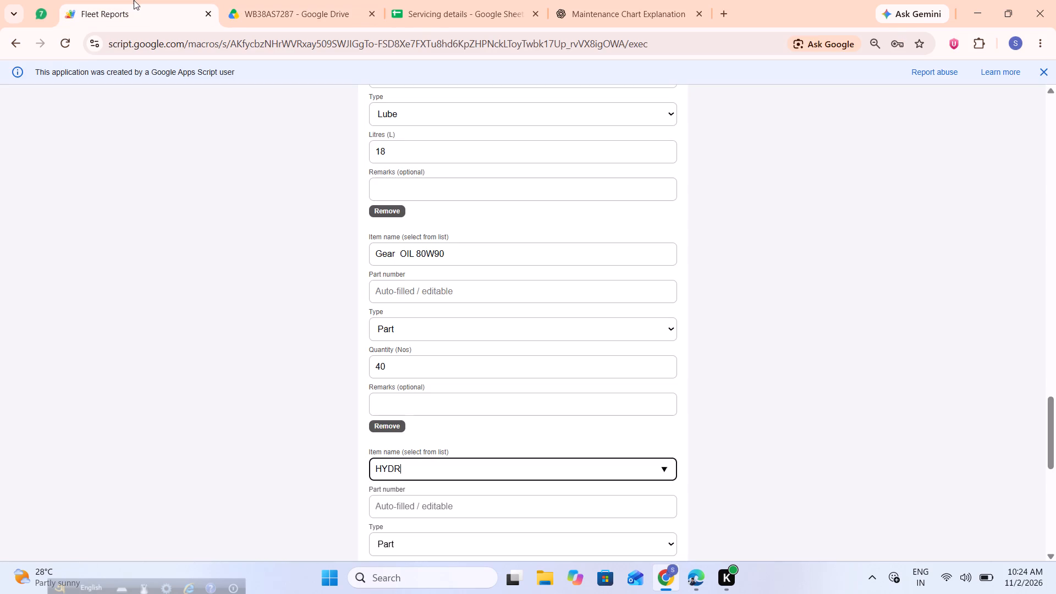
left_click(411, 471)
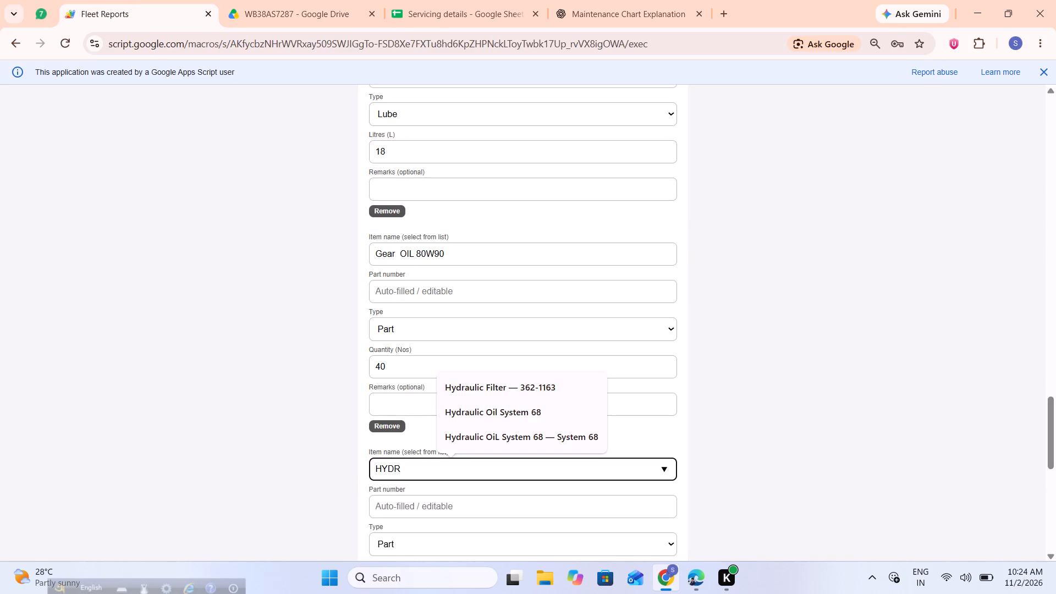
left_click(497, 410)
Set the Hydraulic Oil System 68 item's type to Lube.
scroll(446, 526, "down", 1)
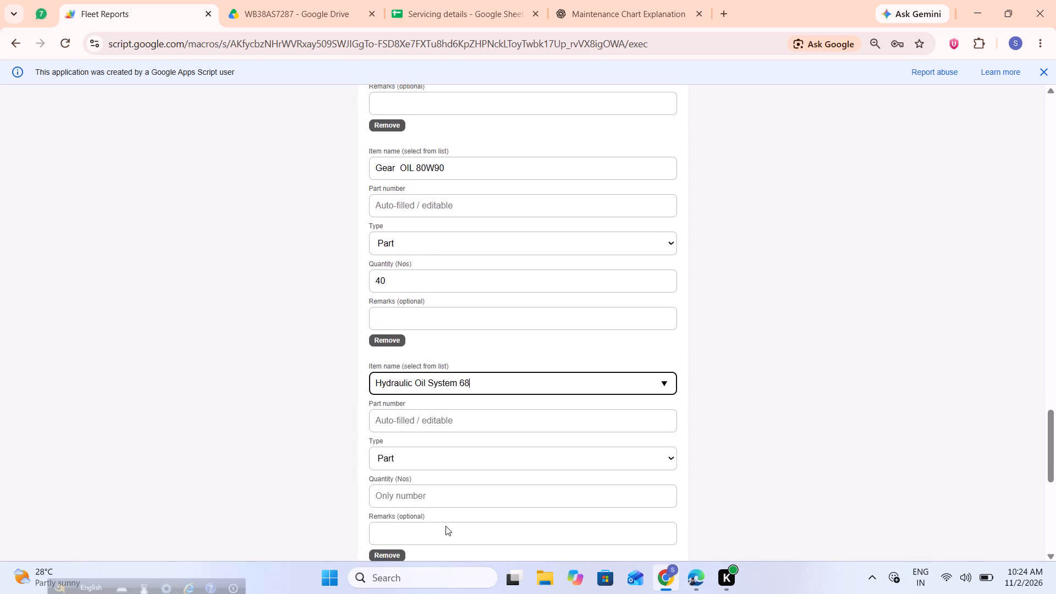
left_click(433, 463)
left_click(420, 492)
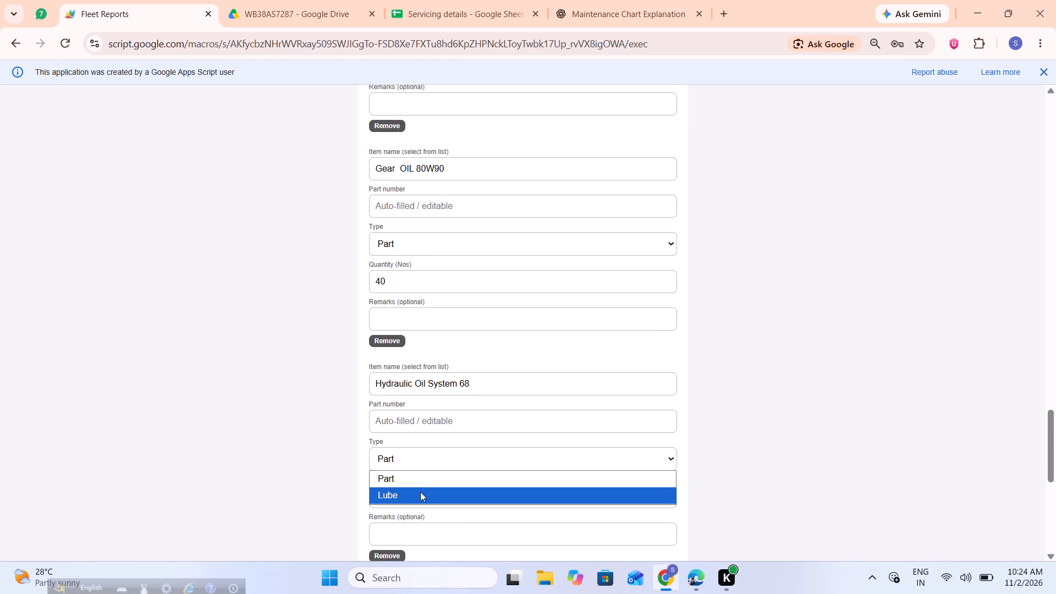
Change the Gear OIL 80W90 item's type to Lube.
left_click(415, 245)
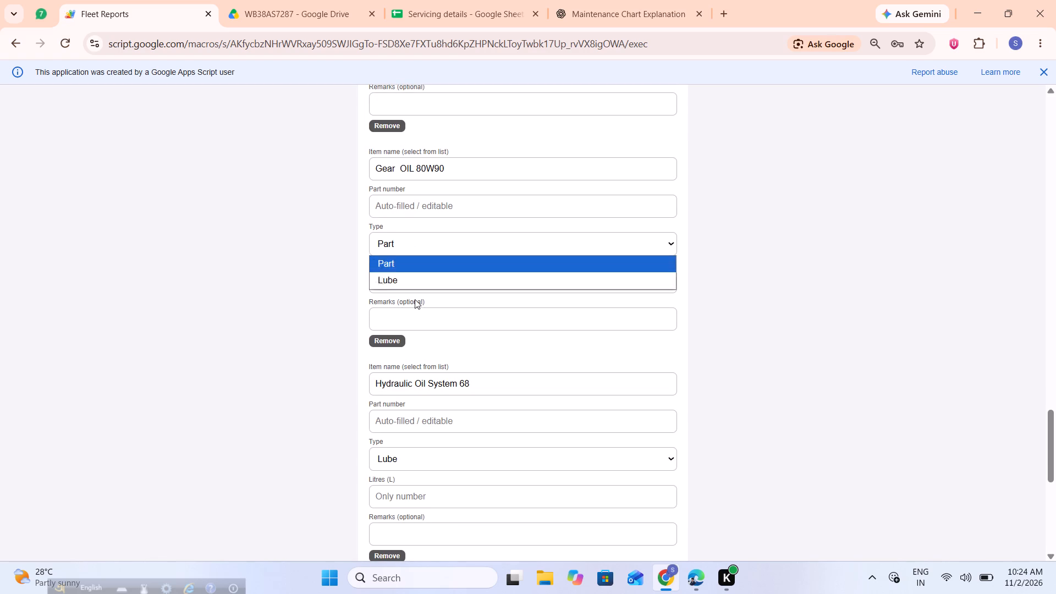
left_click(420, 272)
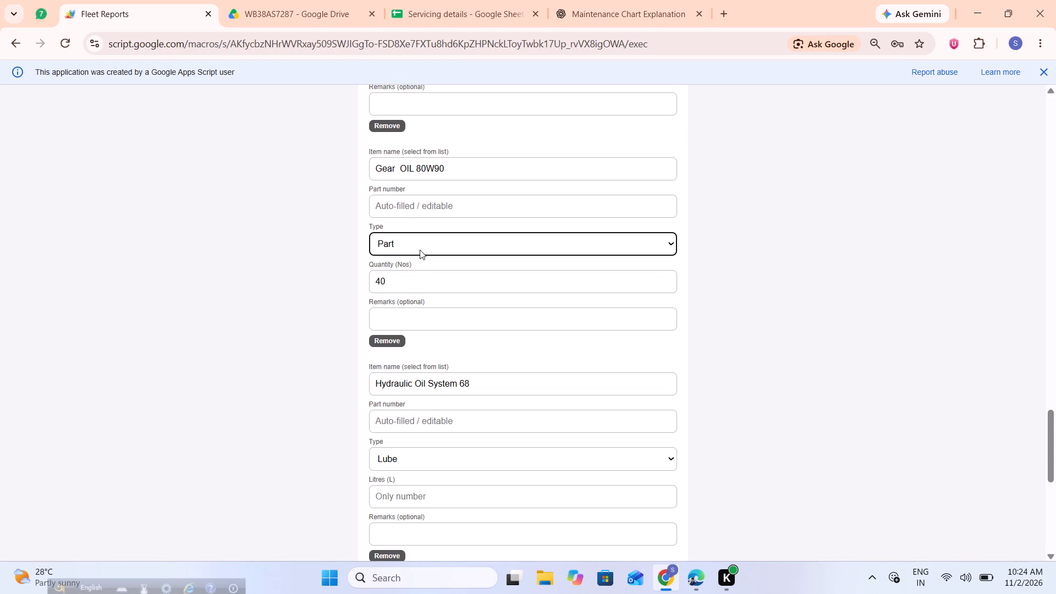
left_click_drag(420, 250, 410, 284)
left_click(410, 284)
scroll(410, 284, "up", 1)
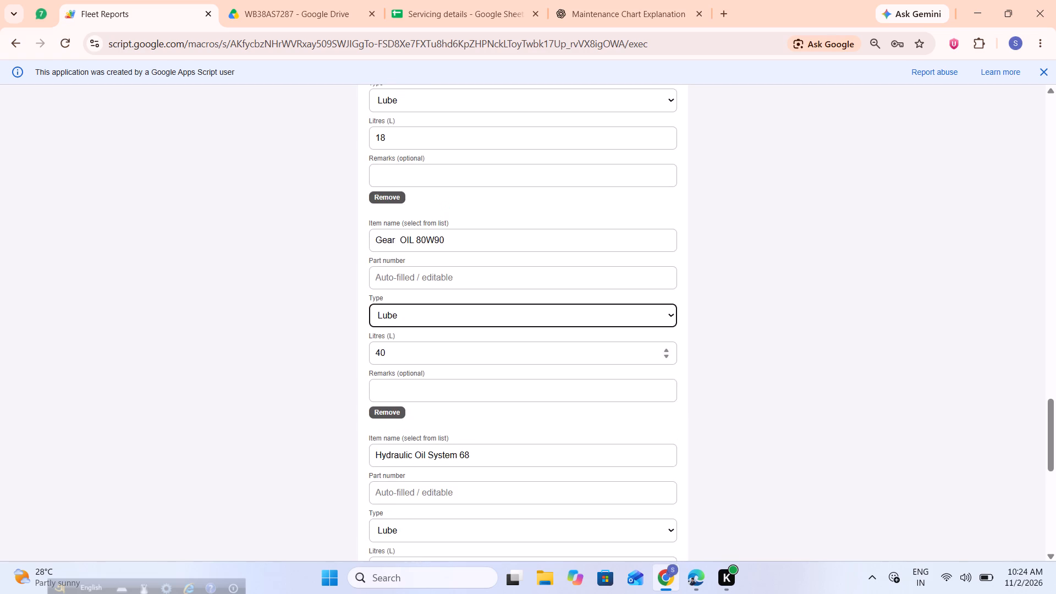
scroll(410, 284, "up", 1)
scroll(413, 274, "down", 1)
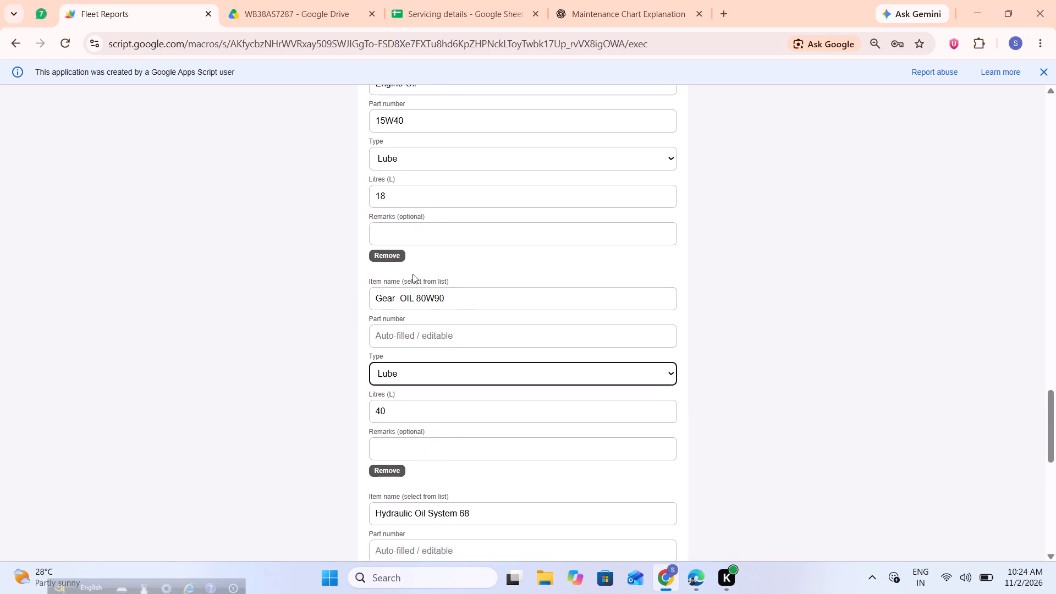
Set the Hydraulic Oil System 68 item's litres to 110, checking the amount in LOADER 7287.pdf.
scroll(413, 274, "down", 2)
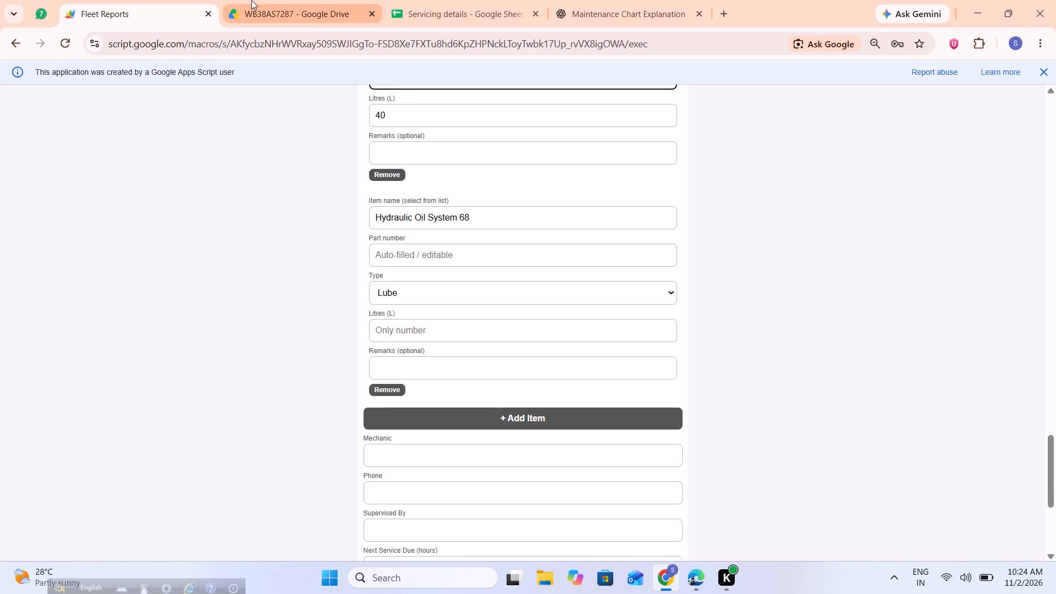
left_click(254, 0)
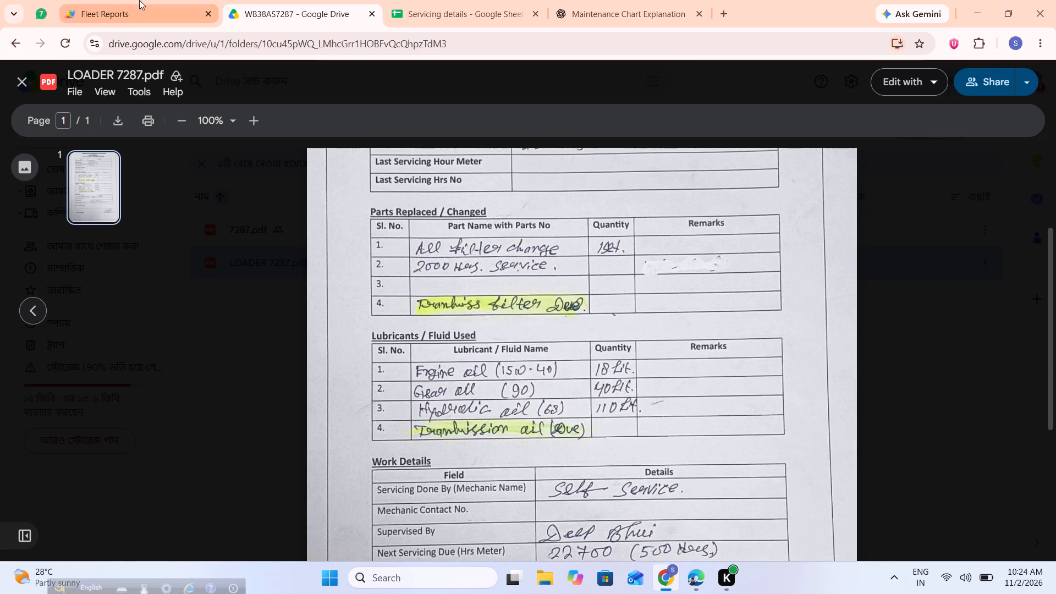
left_click(123, 0)
left_click(397, 329)
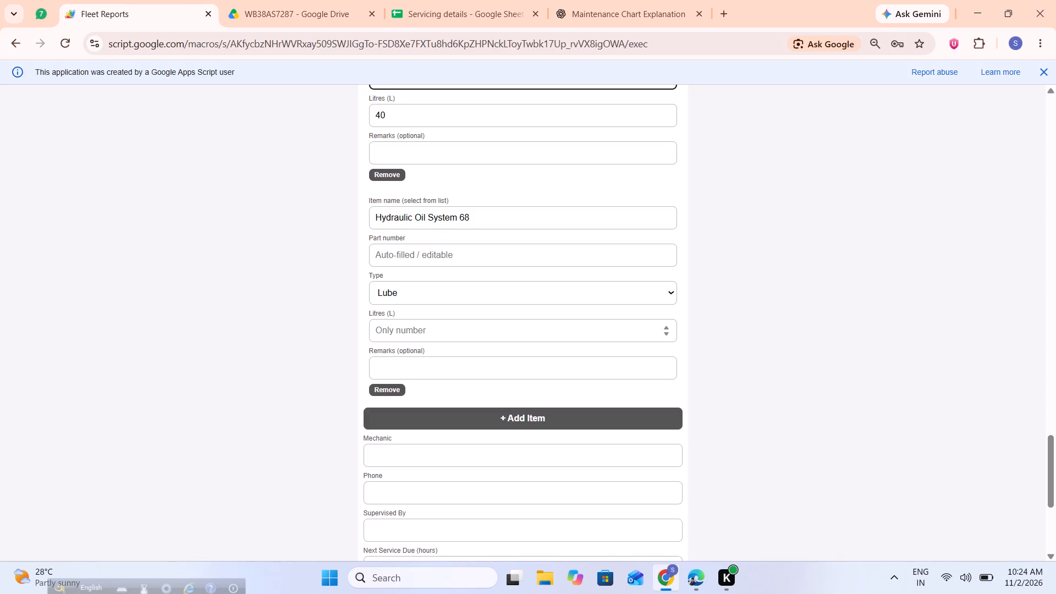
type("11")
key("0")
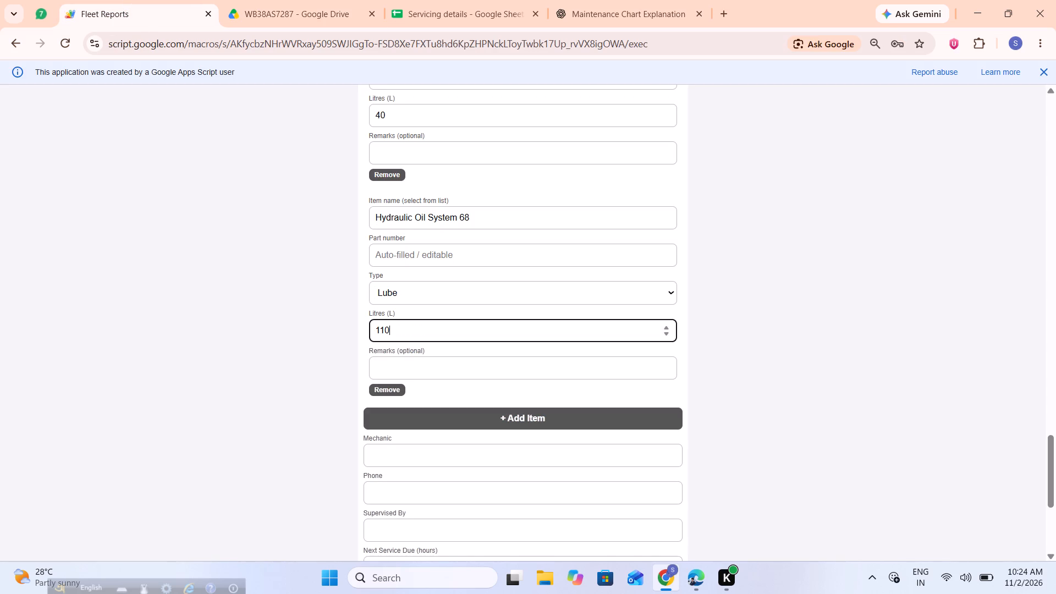
left_click(479, 400)
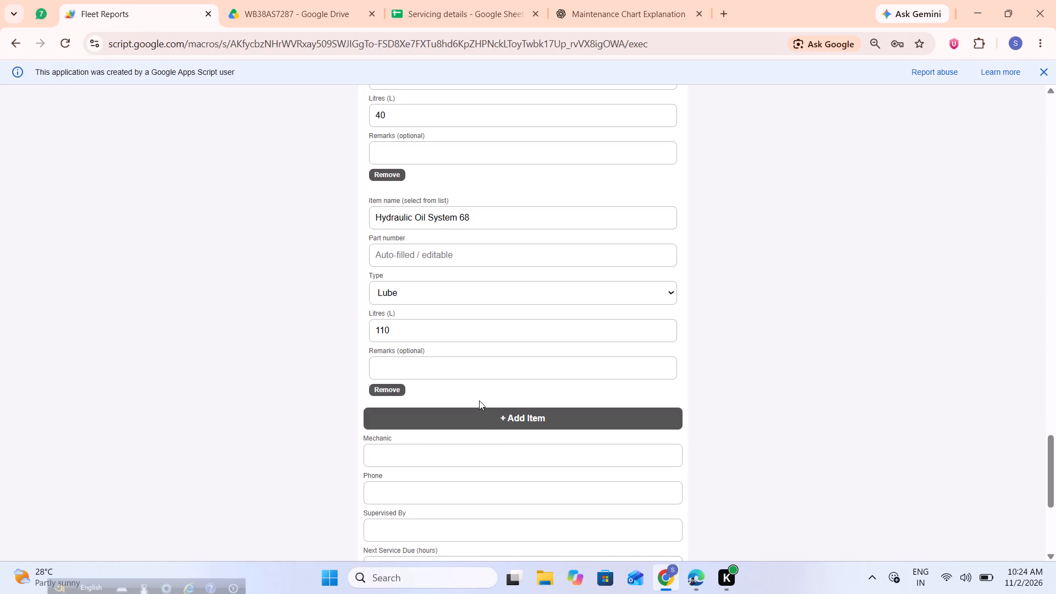
Enter Self service as the mechanic in the service report.
scroll(479, 400, "down", 1)
left_click(454, 382)
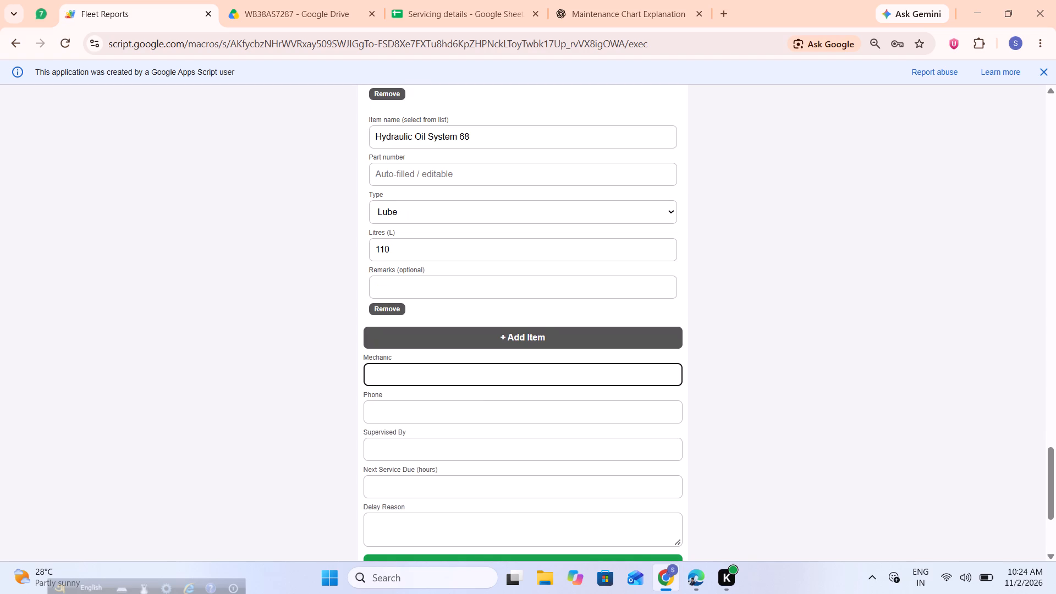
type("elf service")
Enter the supervisor's name in the service report's Supervised By field.
scroll(454, 382, "down", 1)
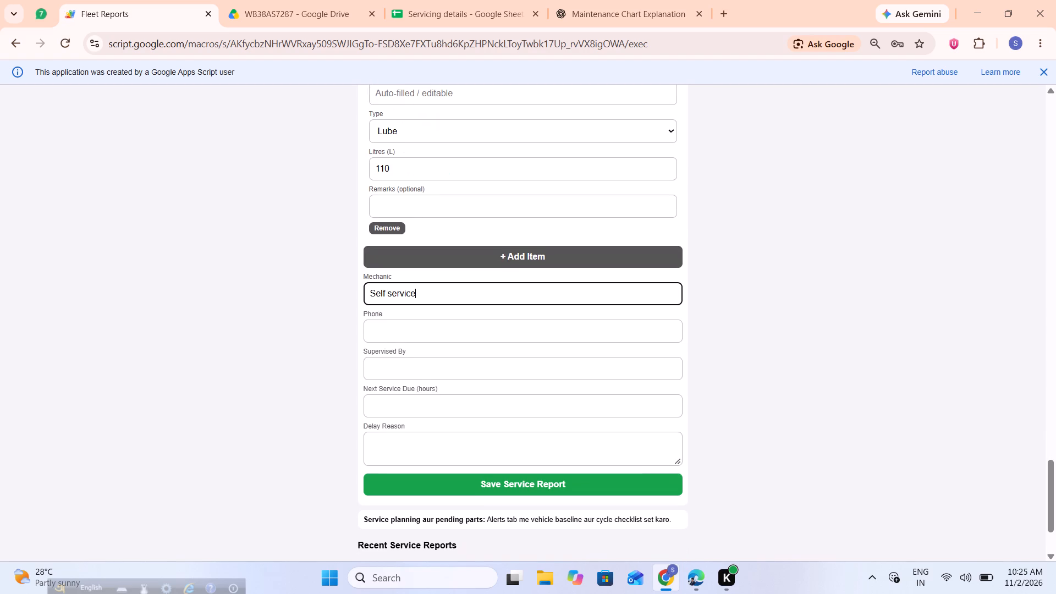
left_click(418, 377)
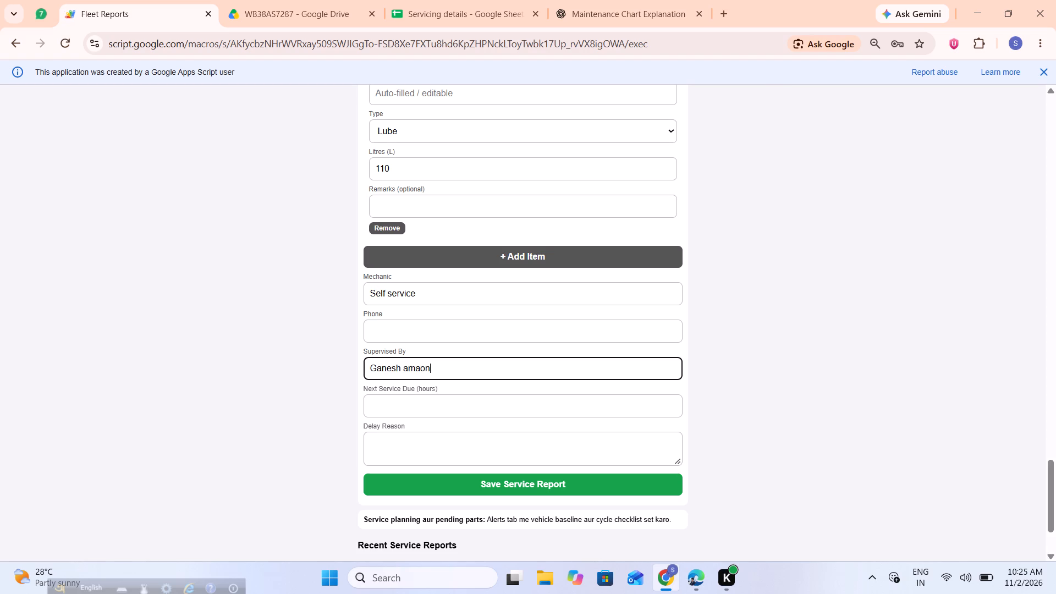
key("BackSpace")
key("BackSpace")
key("BackSpace")
key("BackSpace")
key("BackSpace")
key("BackSpace")
key("BackSpace")
key("BackSpace")
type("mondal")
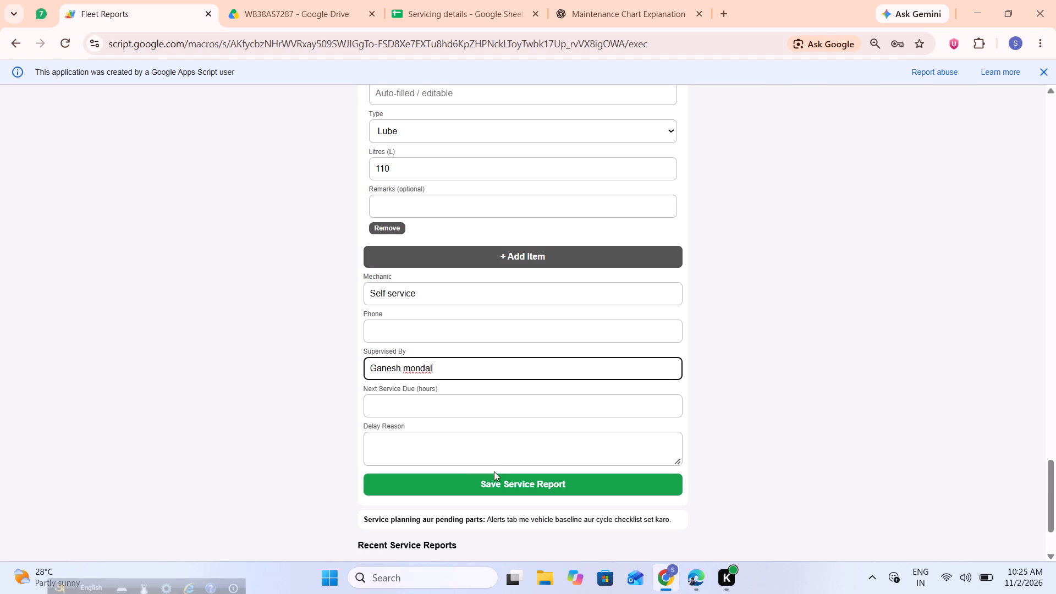
Enter 22700 as the next service due hours, checking the value in LOADER 7287.pdf.
left_click(432, 397)
left_click(337, 0)
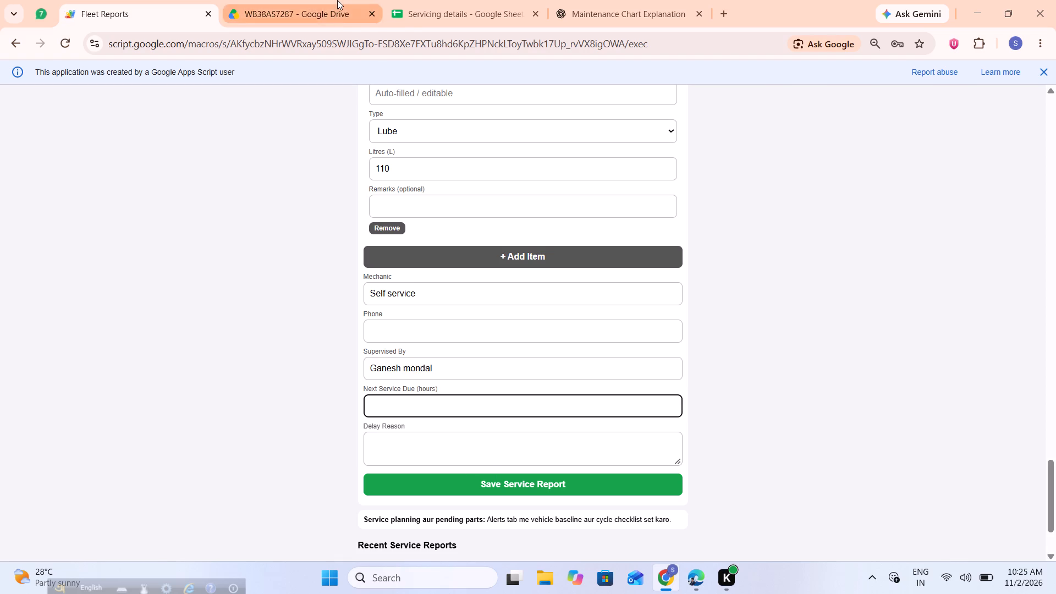
scroll(672, 408, "down", 1)
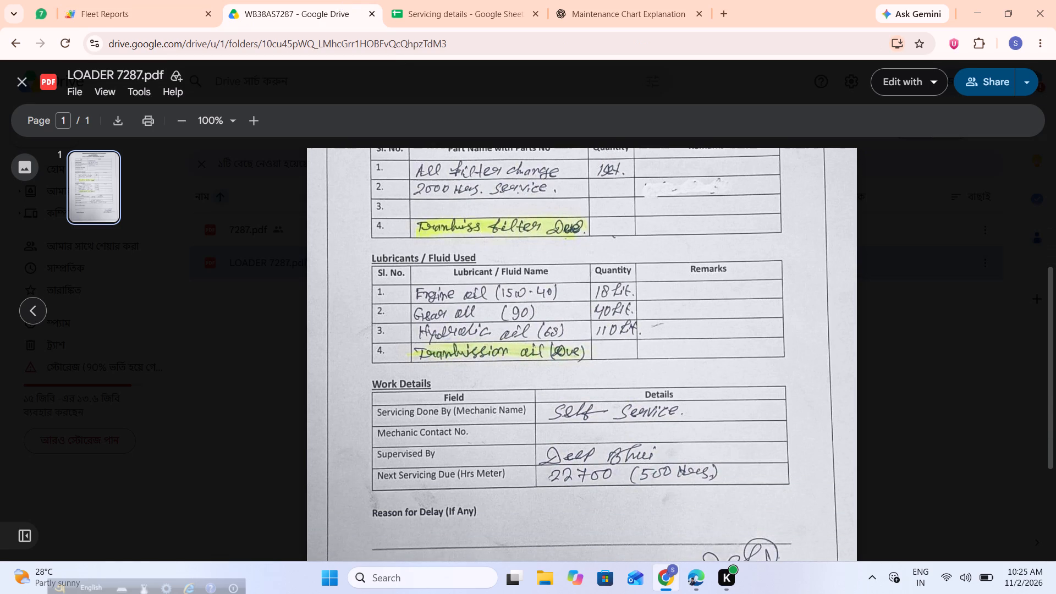
left_click(119, 0)
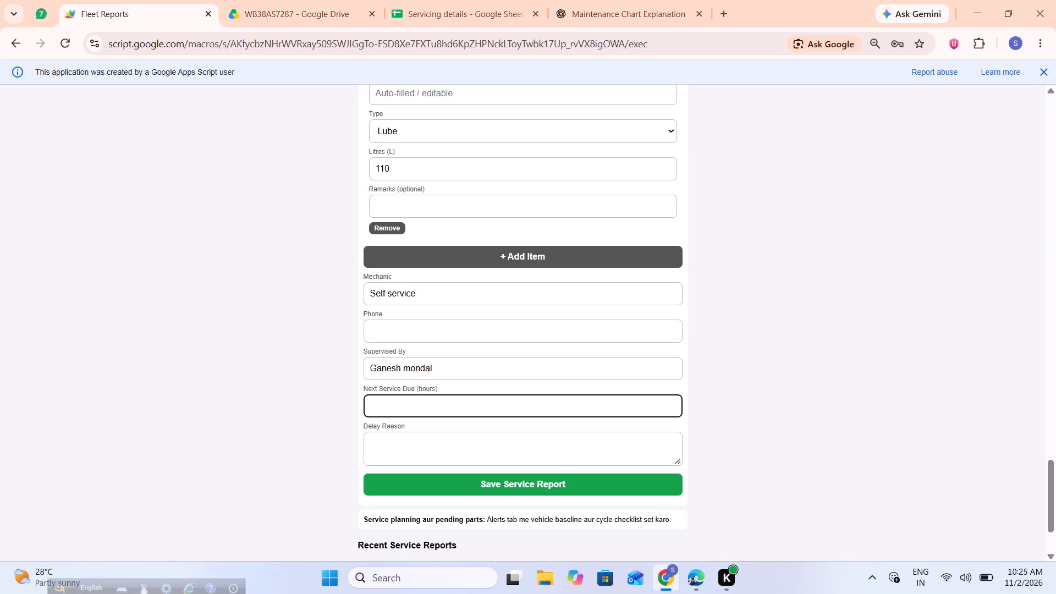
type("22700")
Append (500) to the next service due value so it reads 22700(500).
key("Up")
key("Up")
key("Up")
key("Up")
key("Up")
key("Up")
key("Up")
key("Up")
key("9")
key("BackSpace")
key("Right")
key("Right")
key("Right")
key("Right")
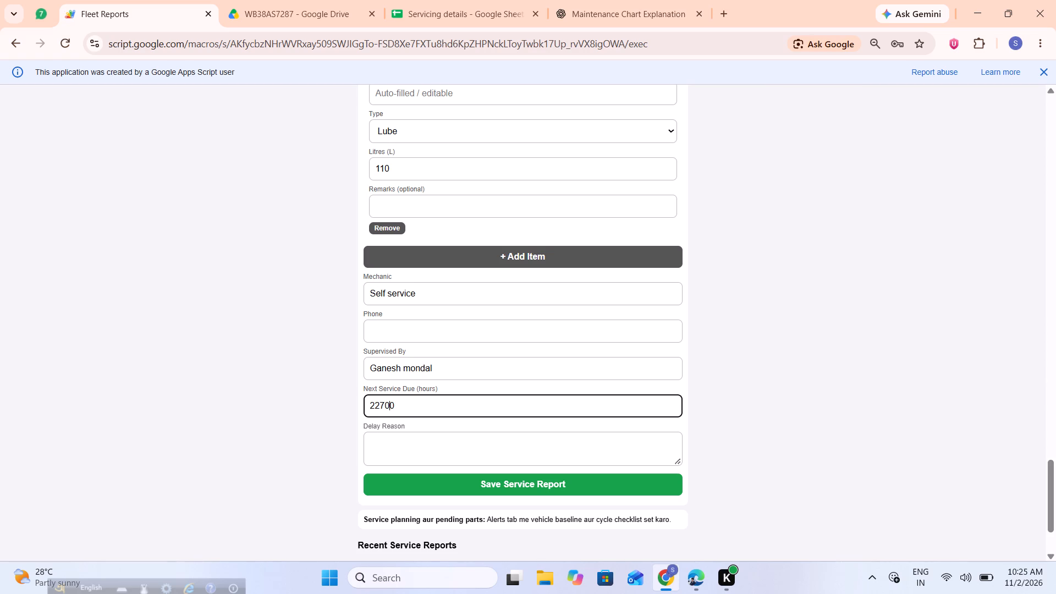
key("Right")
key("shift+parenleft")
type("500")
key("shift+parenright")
Save the LOADER 7287 service report and close the PDF generated from it.
left_click(468, 481)
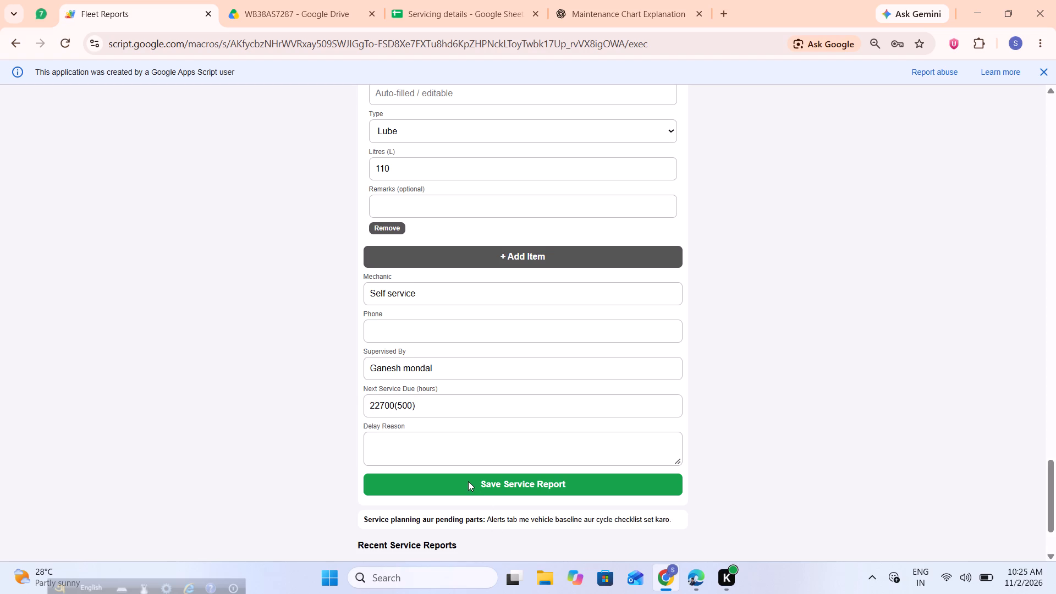
scroll(468, 481, "up", 4)
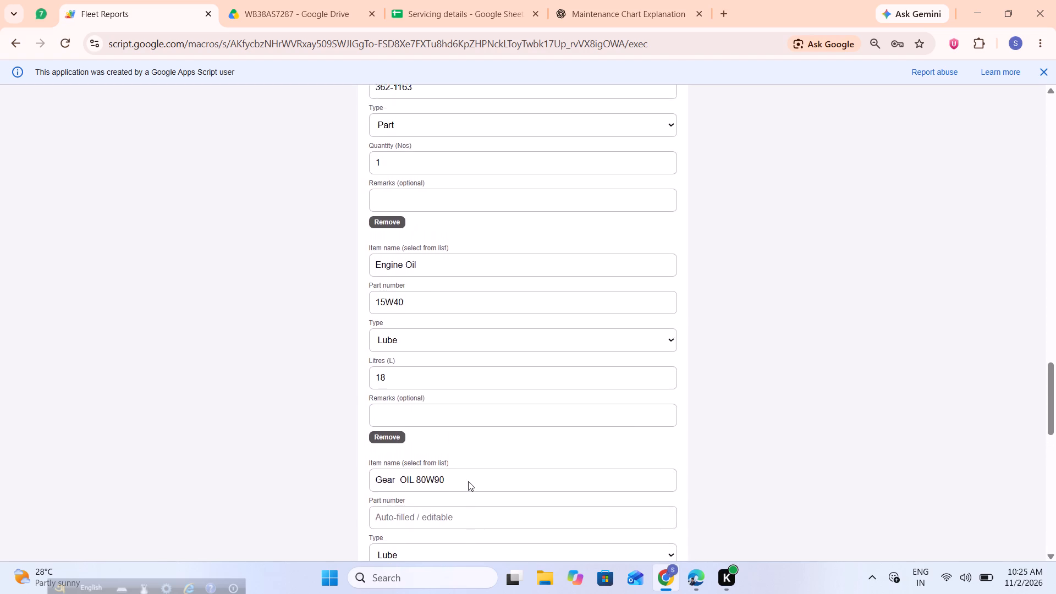
scroll(468, 481, "up", 7)
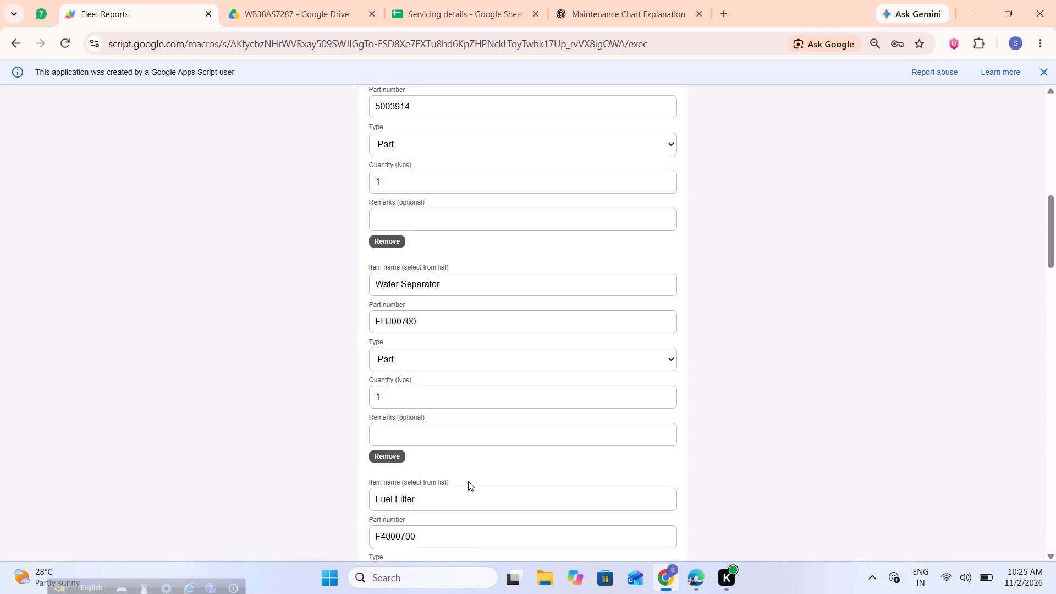
scroll(468, 481, "up", 5)
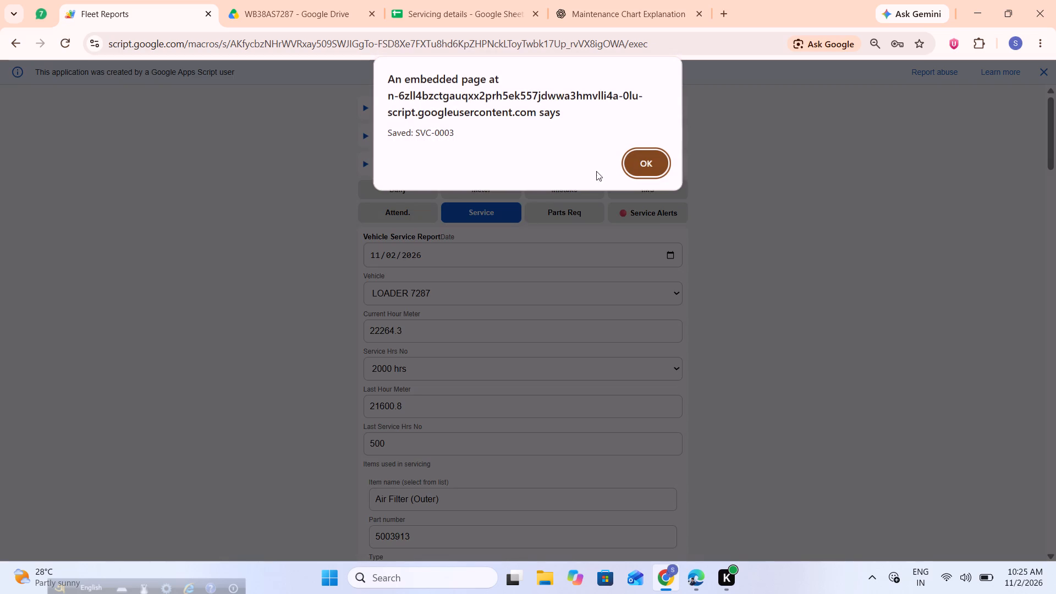
left_click(645, 161)
scroll(645, 161, "down", 1)
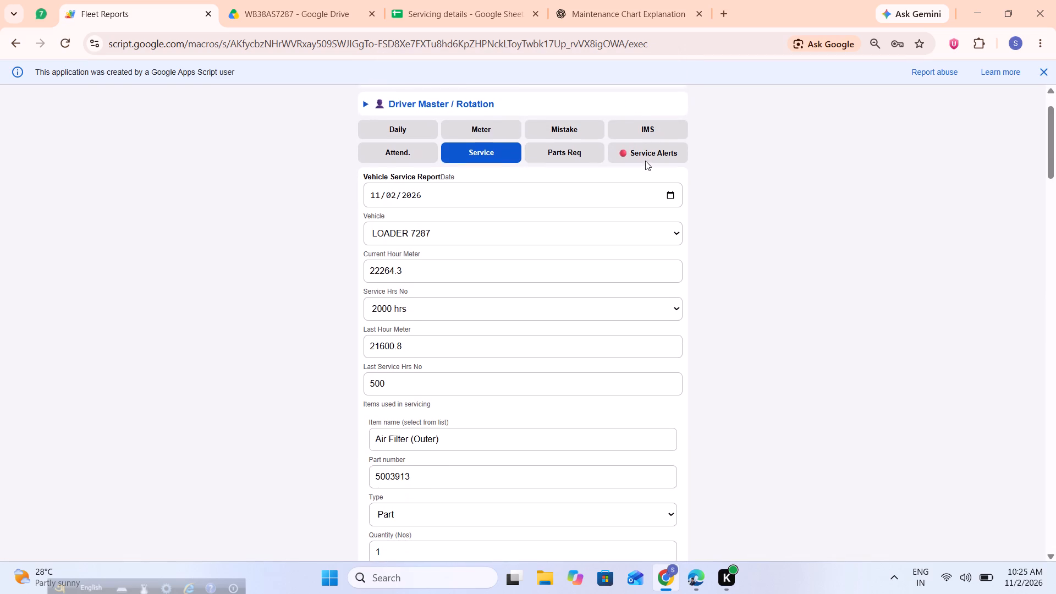
scroll(645, 161, "down", 1)
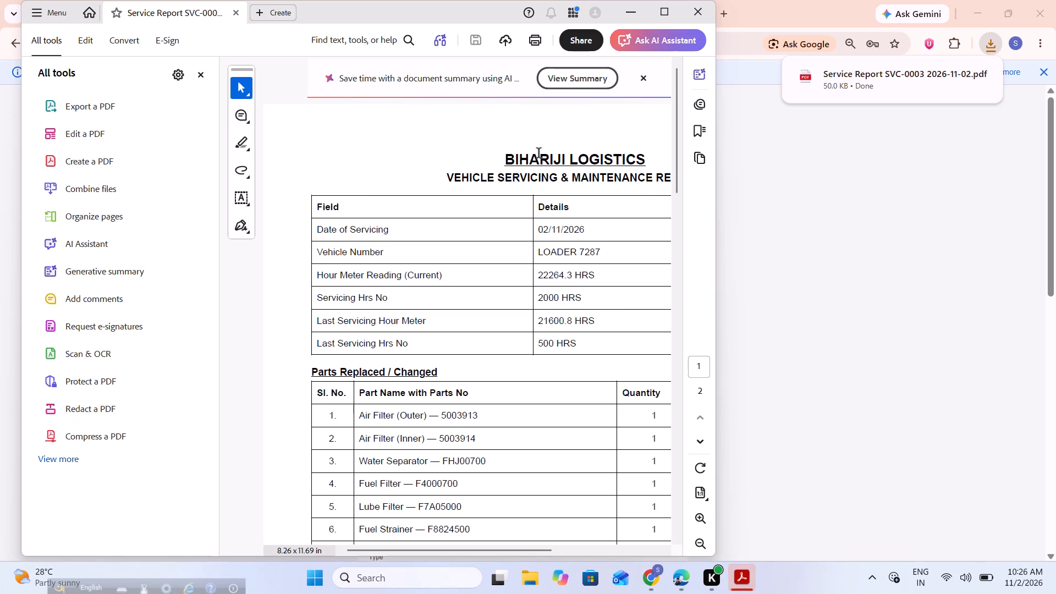
left_click(689, 14)
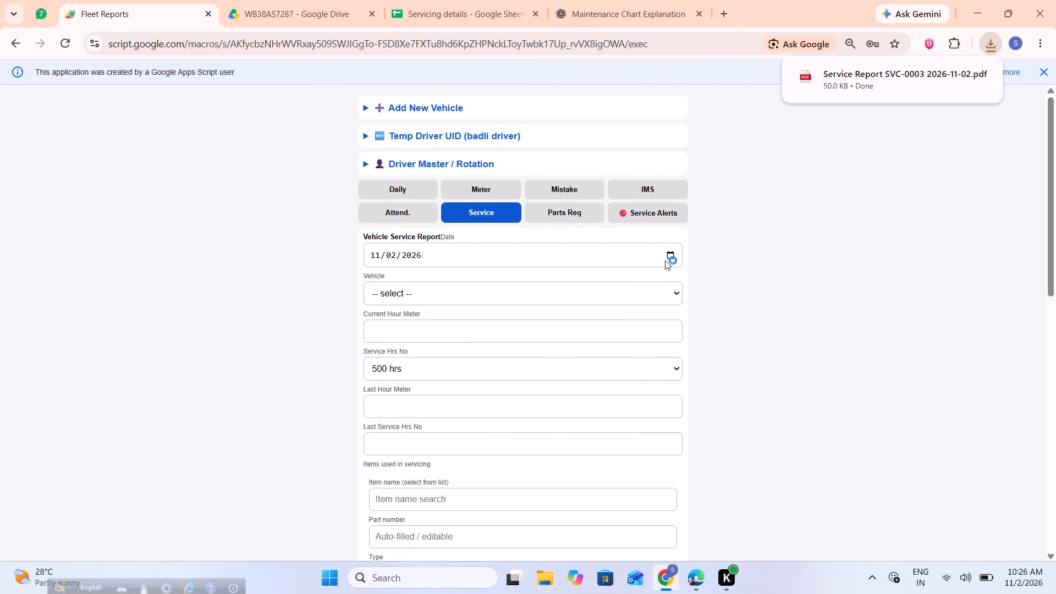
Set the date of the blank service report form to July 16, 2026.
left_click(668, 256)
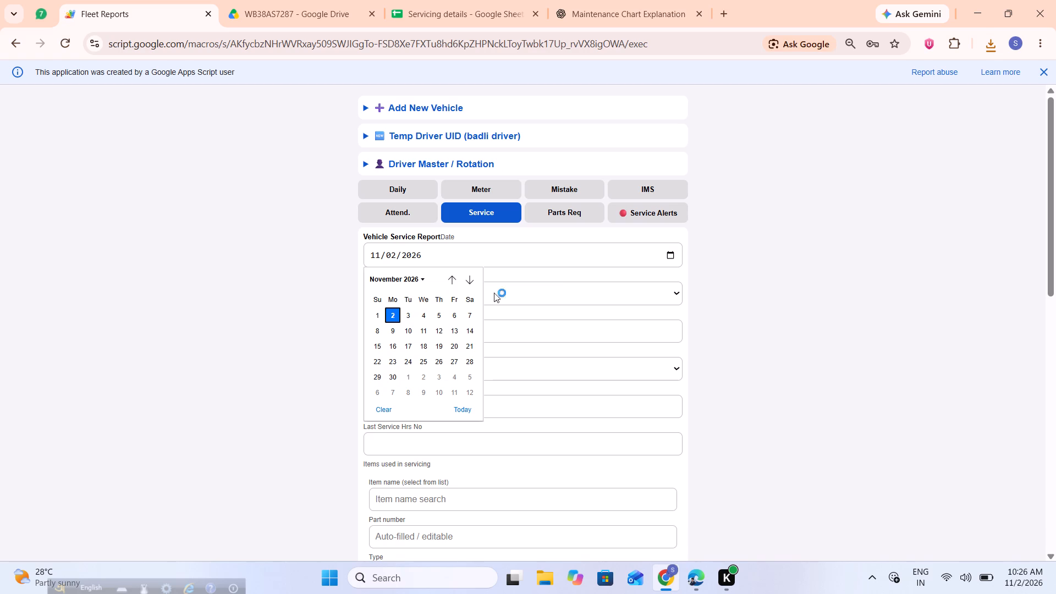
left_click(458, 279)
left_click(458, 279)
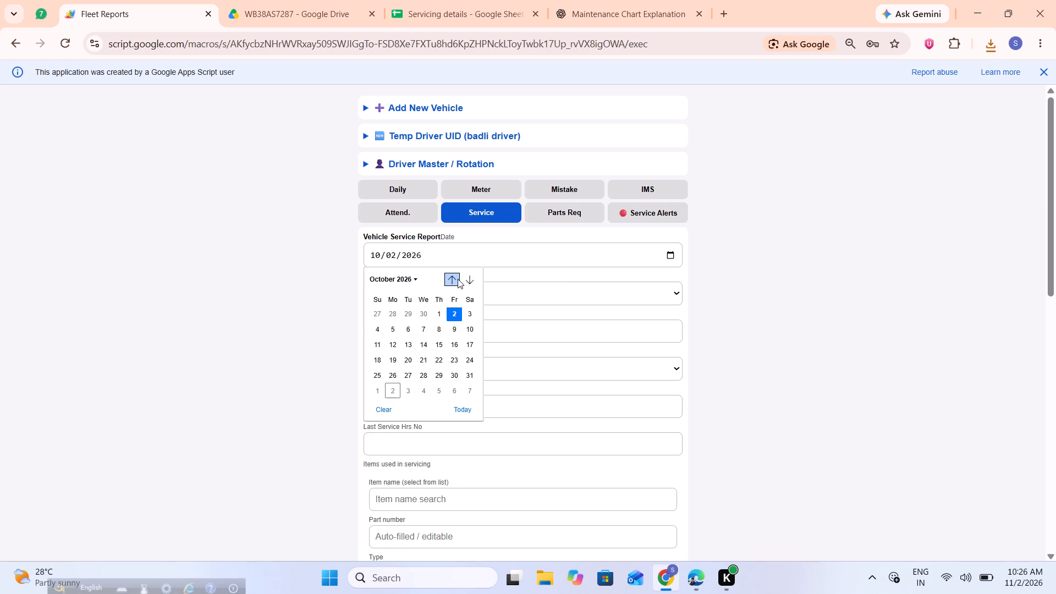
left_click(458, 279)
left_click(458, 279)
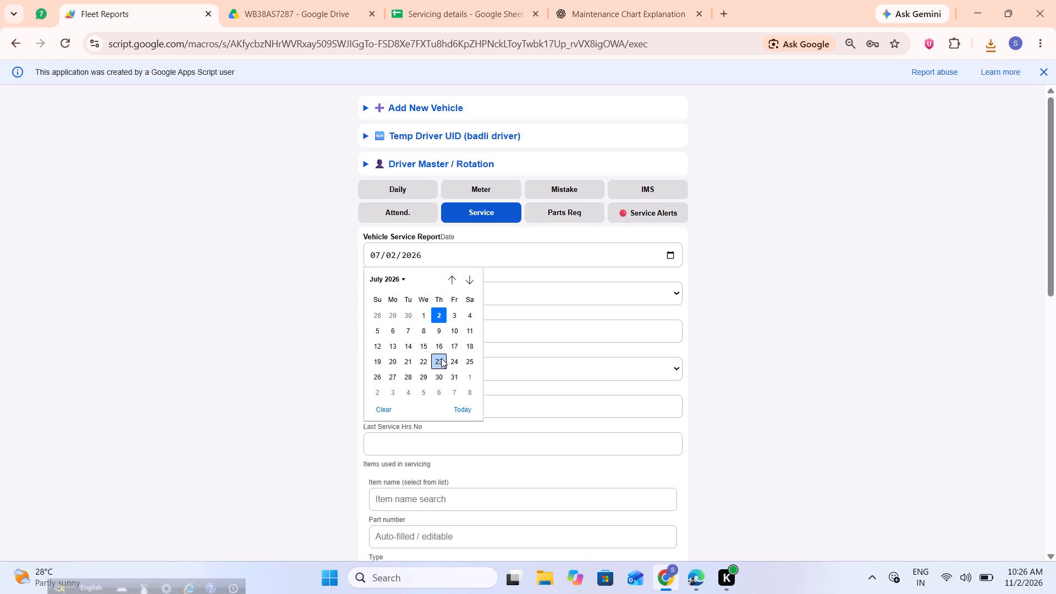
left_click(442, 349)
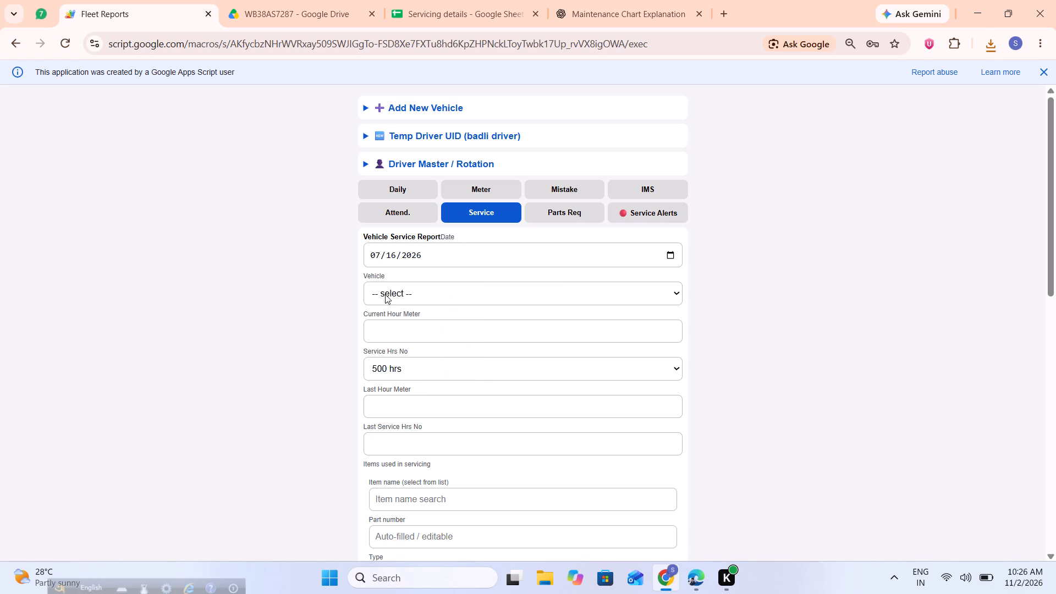
Review the LOADER 7287.pdf scan and the recent service reports listed below the form.
left_click(292, 0)
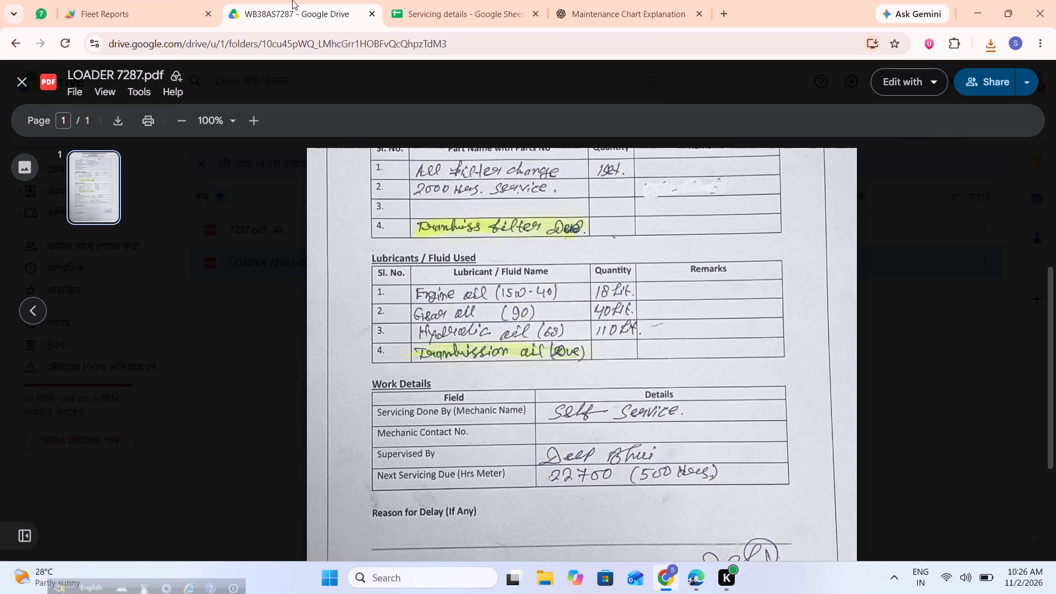
left_click(148, 0)
scroll(443, 437, "up", 1)
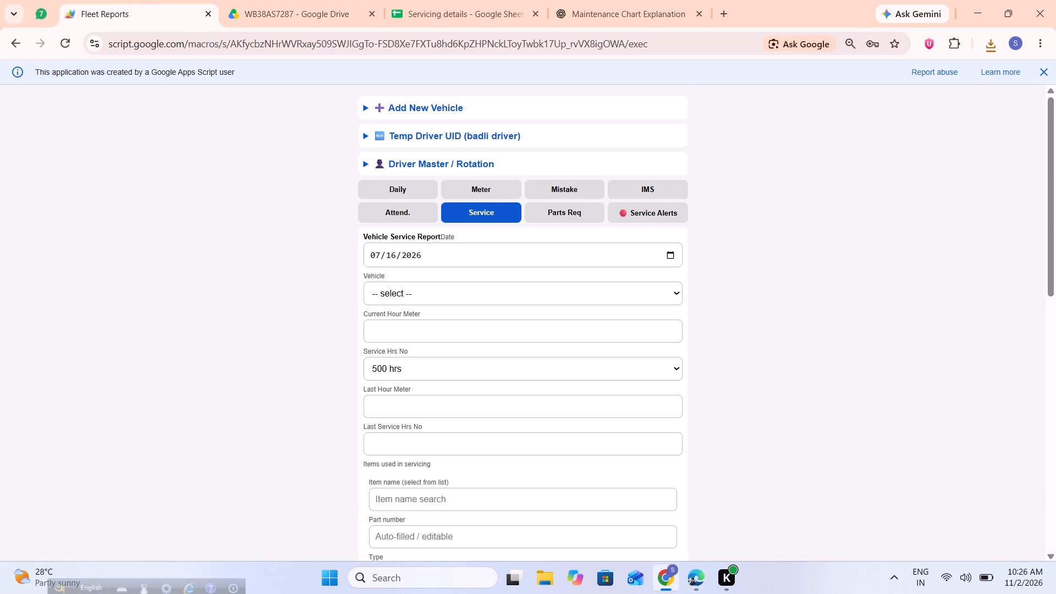
scroll(443, 437, "up", 1)
scroll(443, 437, "down", 6)
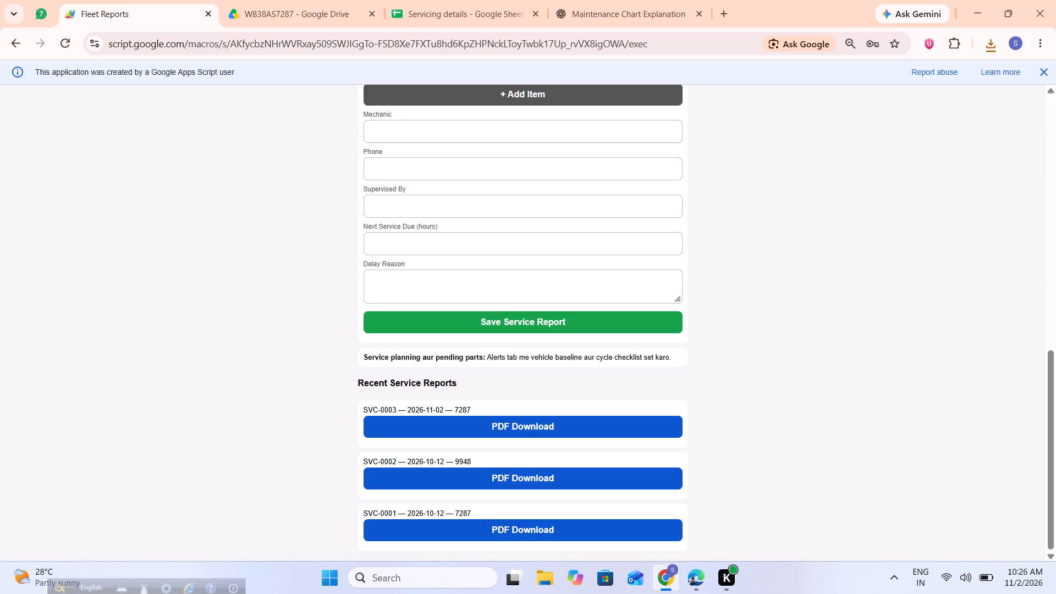
scroll(443, 437, "up", 1)
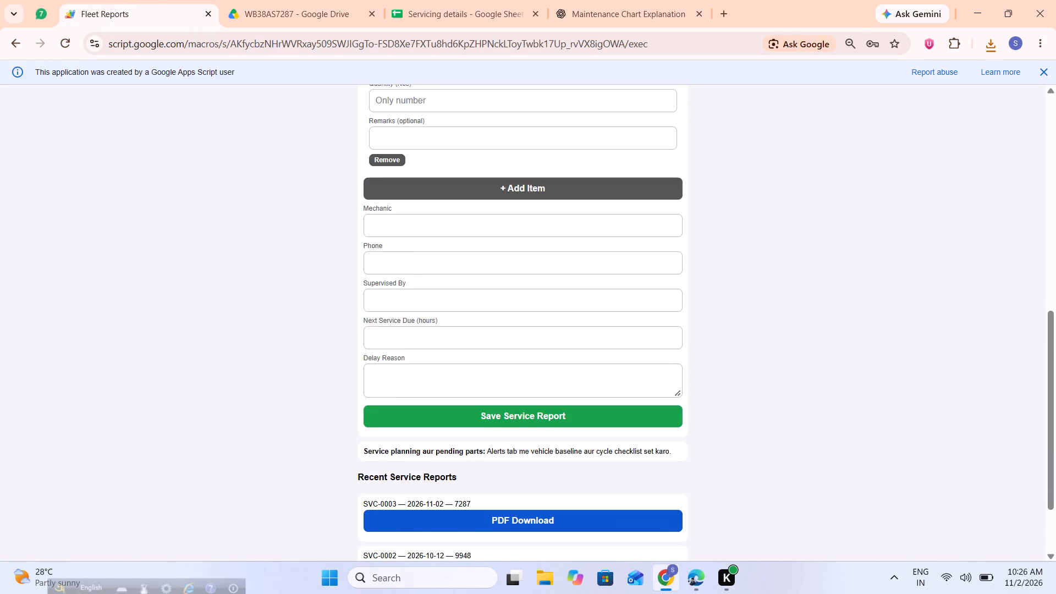
scroll(443, 437, "down", 3)
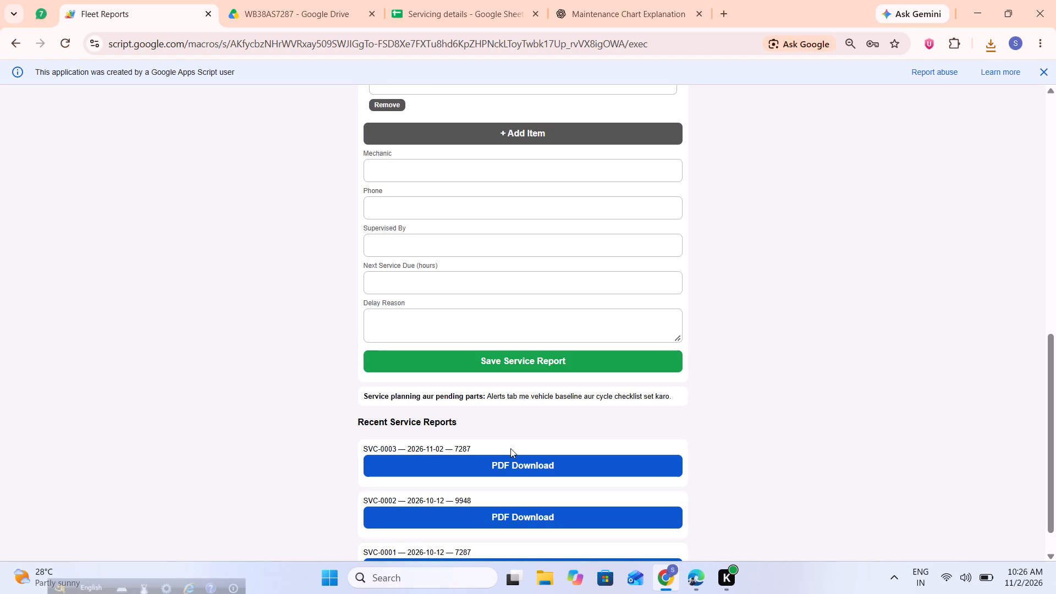
scroll(510, 448, "up", 4)
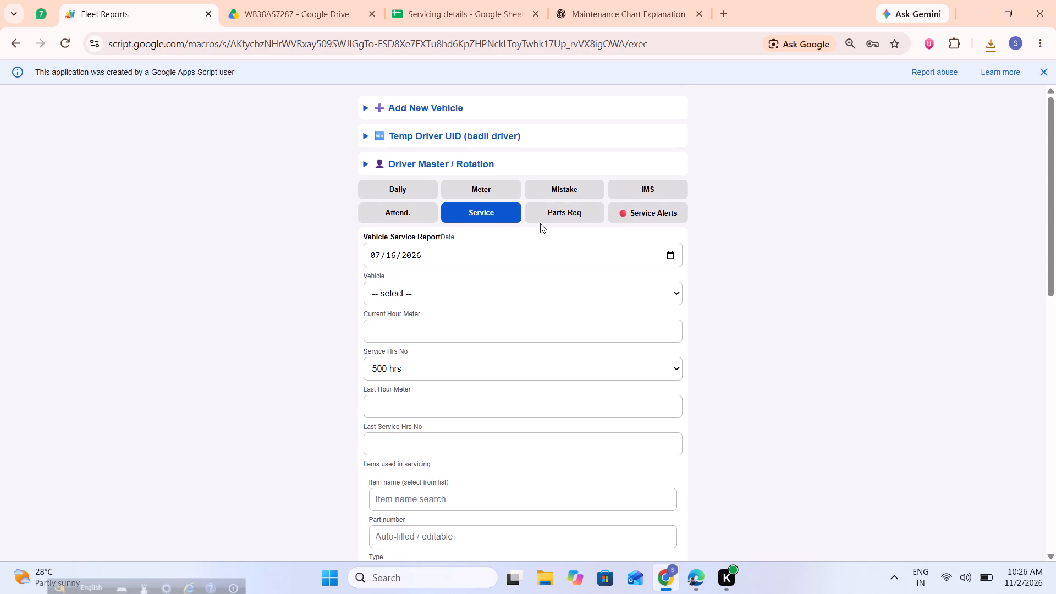
Change the blank service report's date to July 2, 2026.
left_click(433, 252)
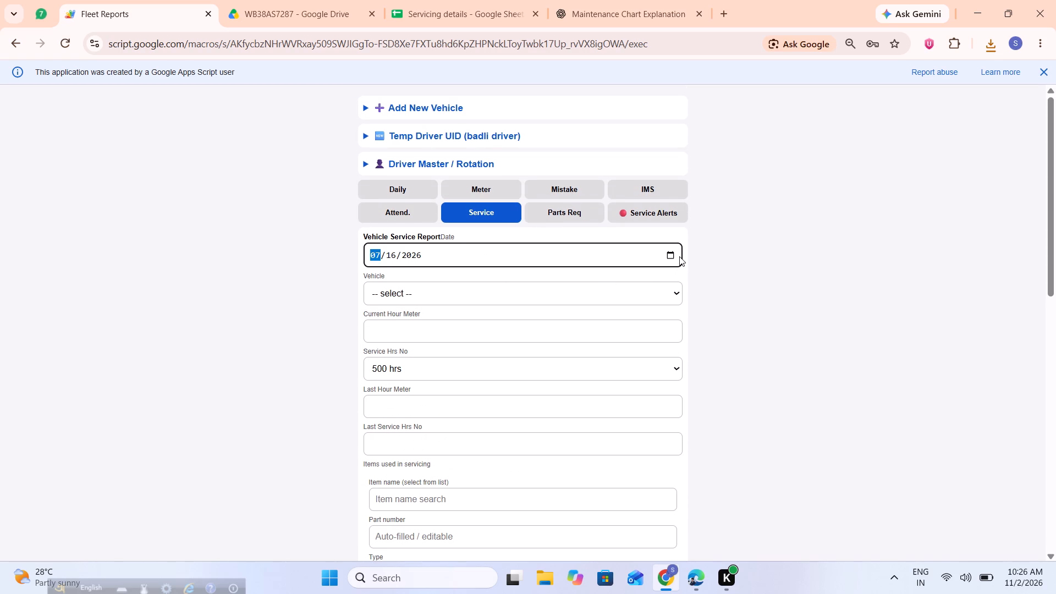
left_click(679, 256)
left_click(677, 256)
left_click(674, 255)
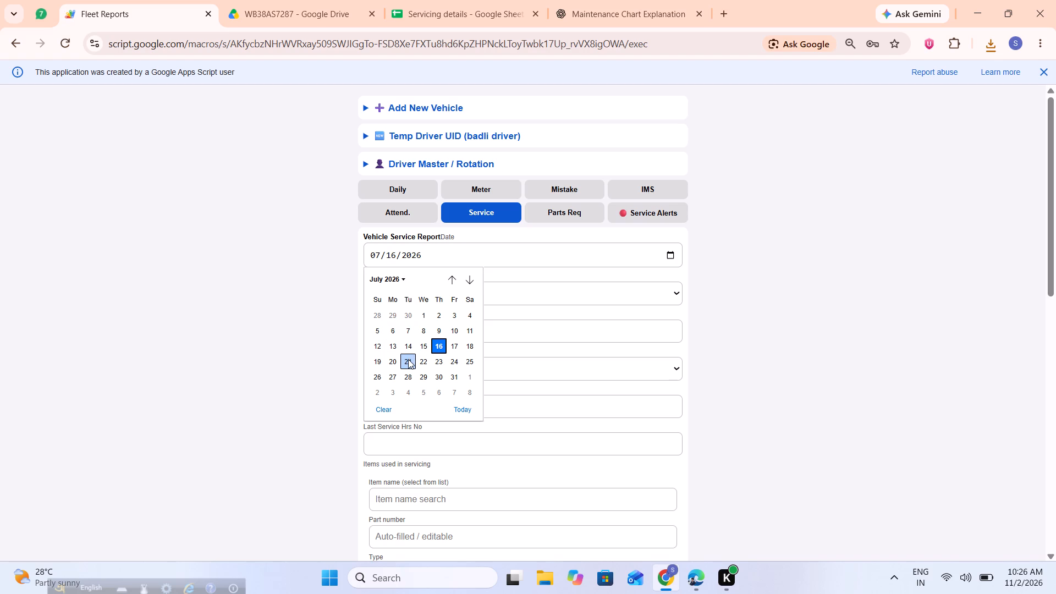
left_click(438, 314)
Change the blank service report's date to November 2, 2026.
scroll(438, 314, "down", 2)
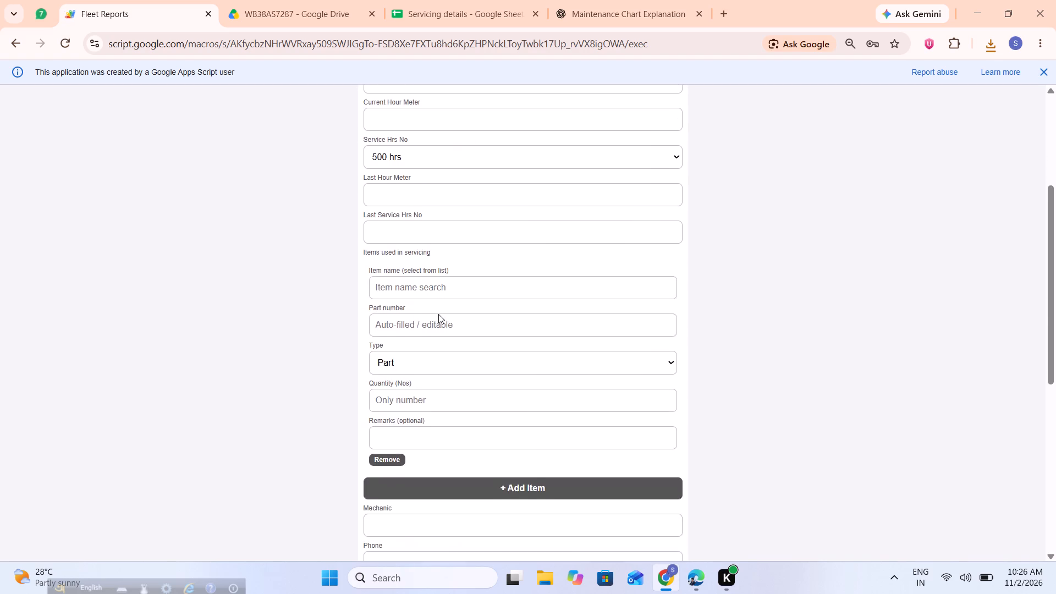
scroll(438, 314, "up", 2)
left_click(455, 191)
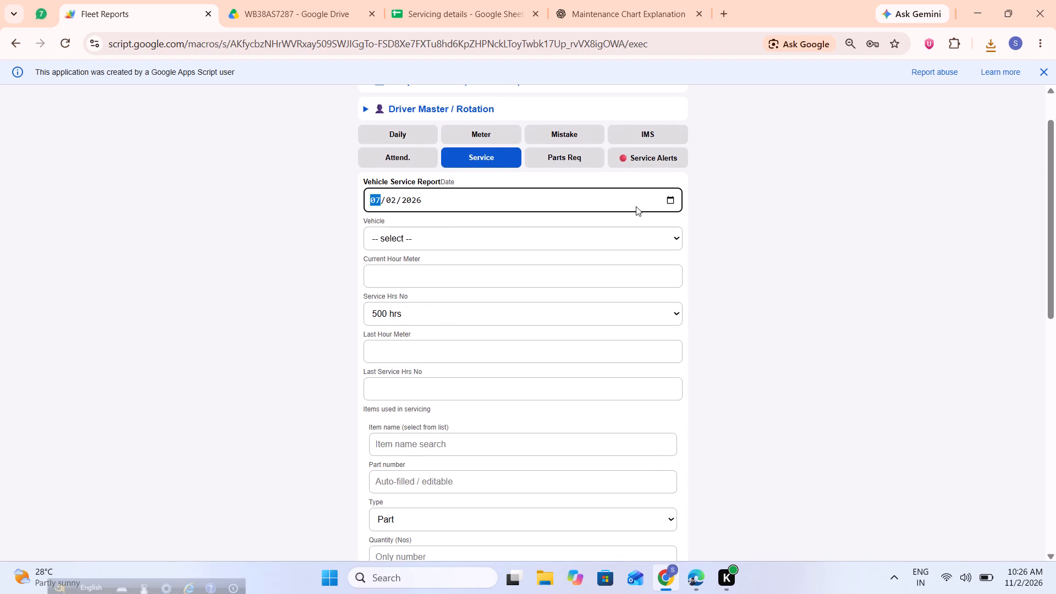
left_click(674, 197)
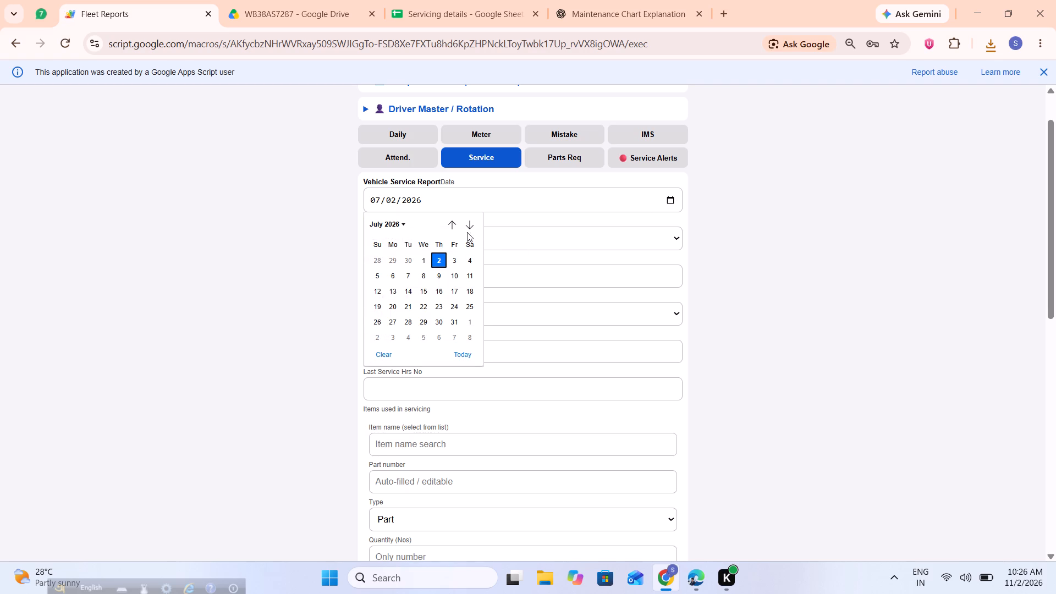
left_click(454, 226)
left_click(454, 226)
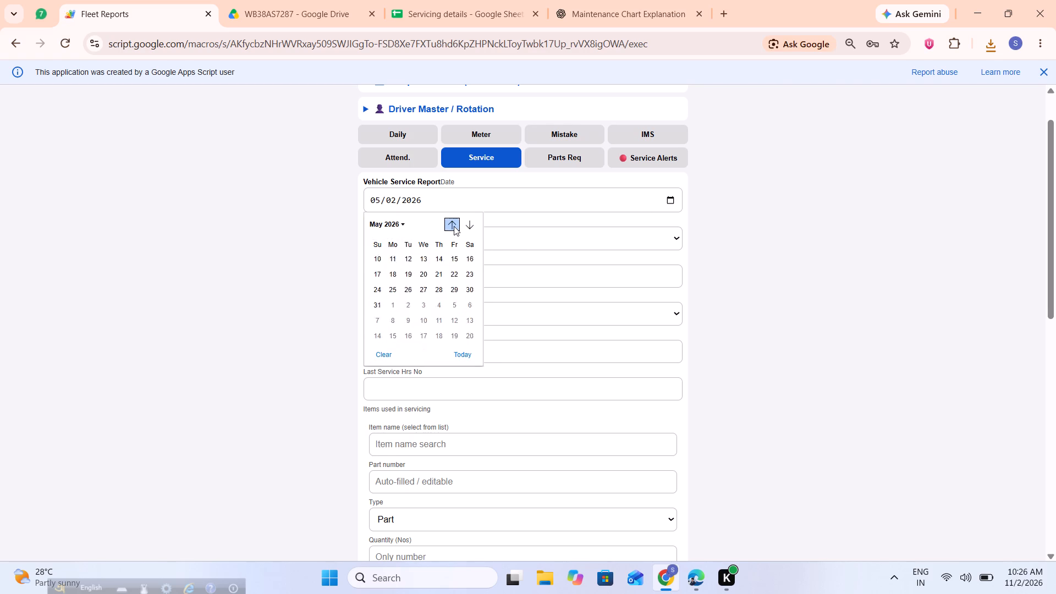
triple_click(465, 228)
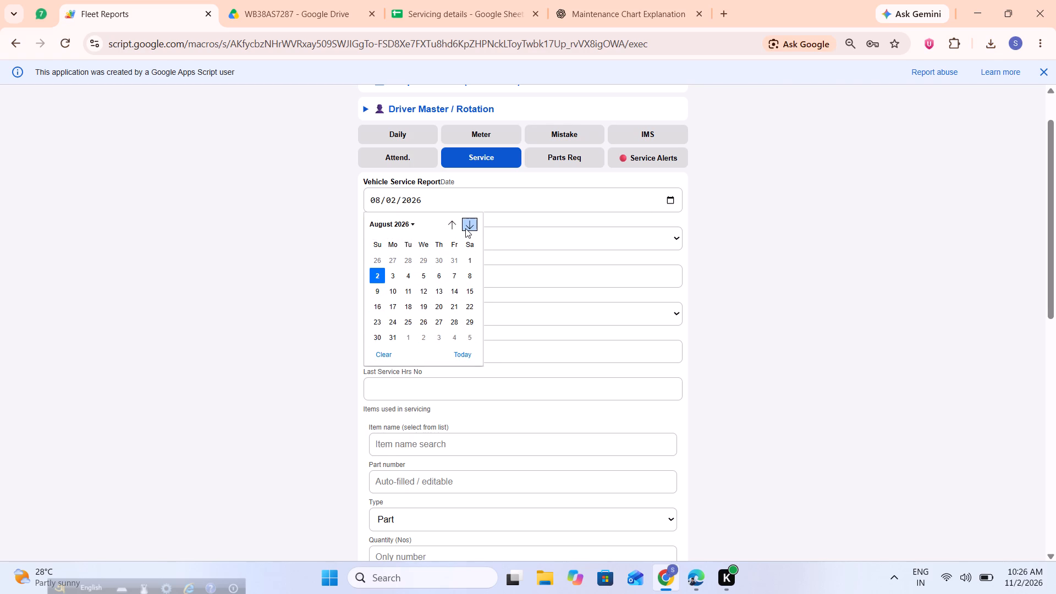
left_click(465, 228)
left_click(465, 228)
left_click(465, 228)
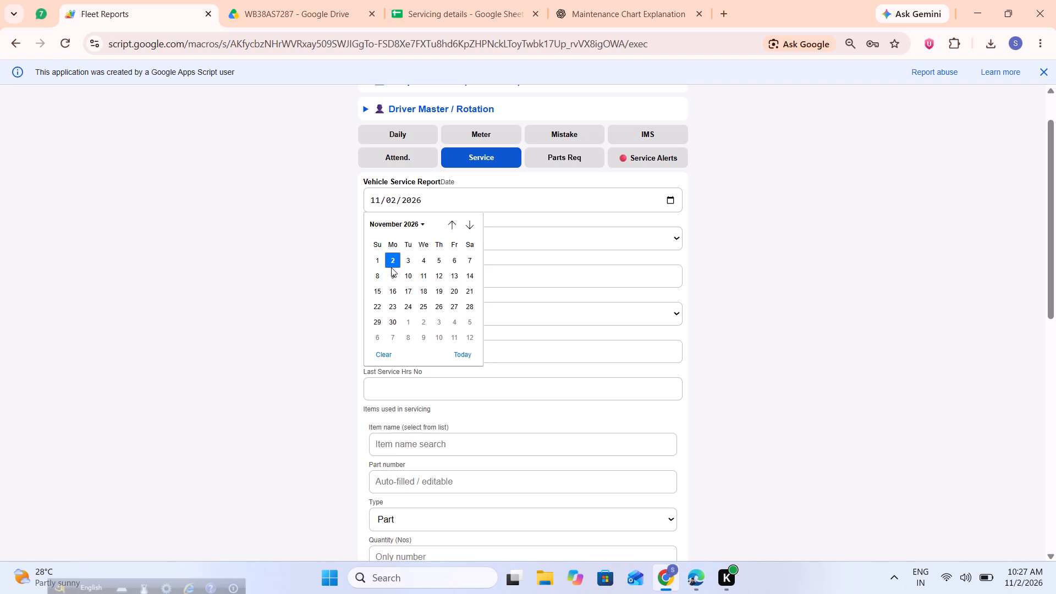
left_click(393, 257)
Examine the blank service report form and the recent service reports listed below it.
scroll(741, 362, "down", 1)
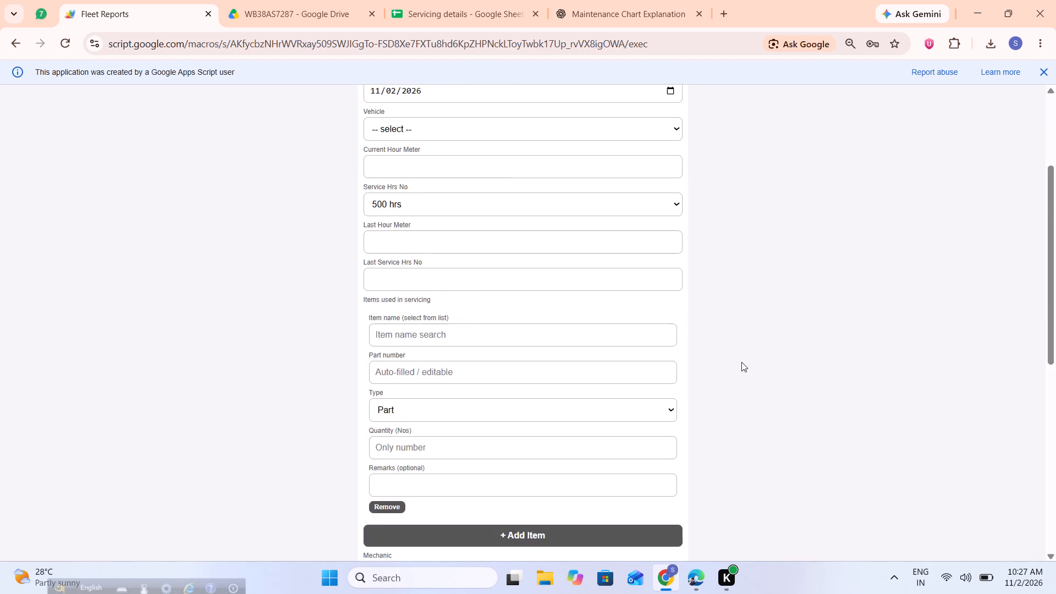
scroll(741, 362, "down", 4)
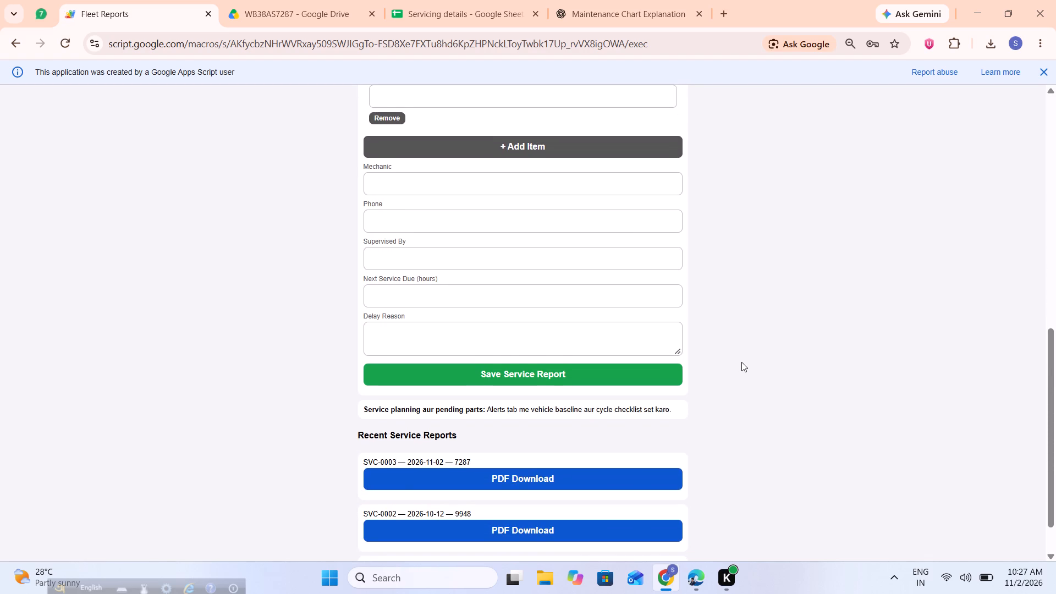
scroll(741, 362, "down", 1)
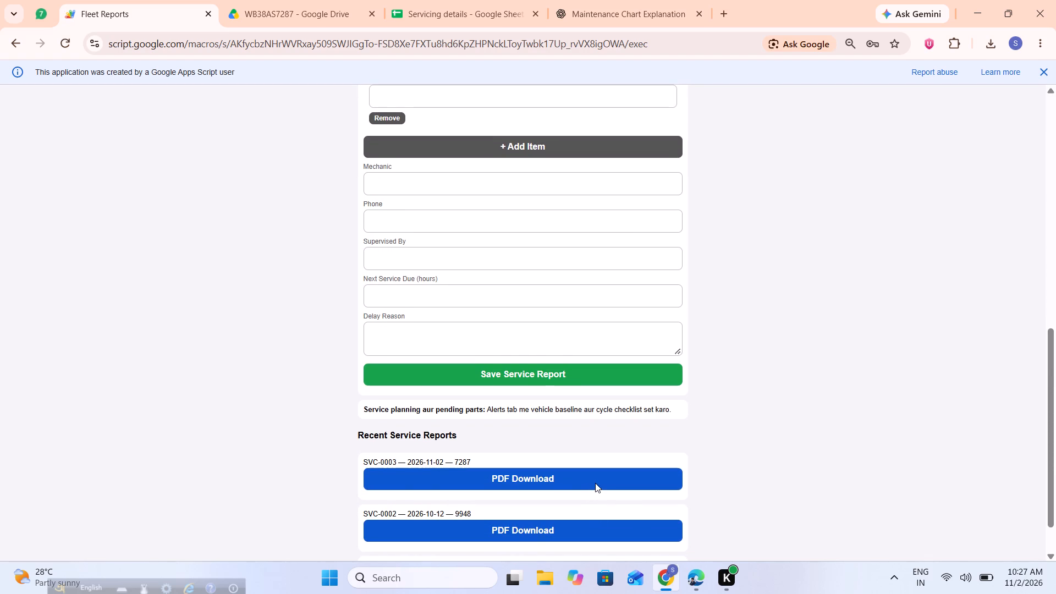
right_click(595, 483)
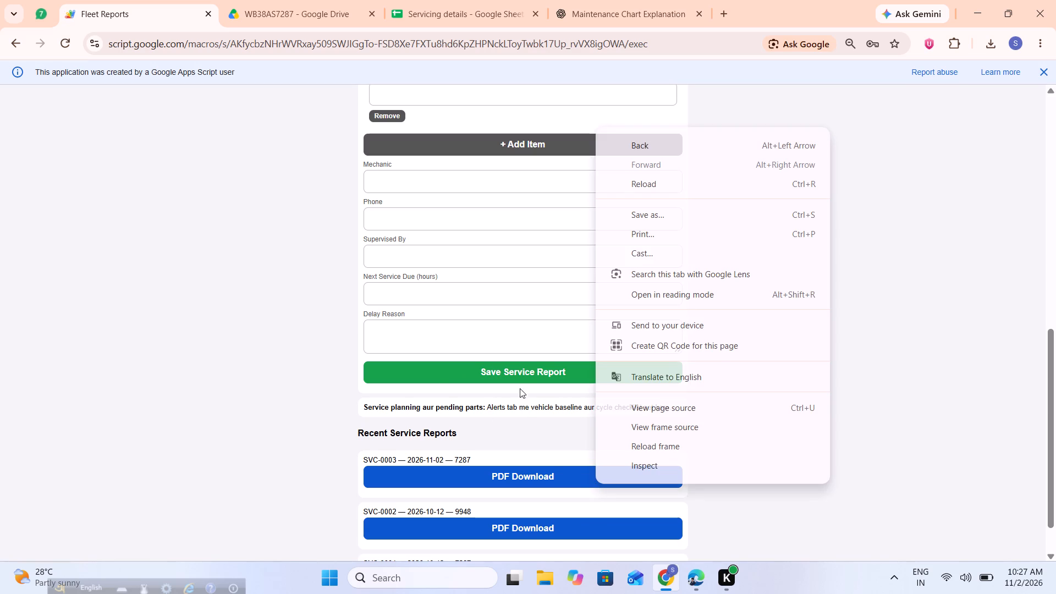
left_click(520, 414)
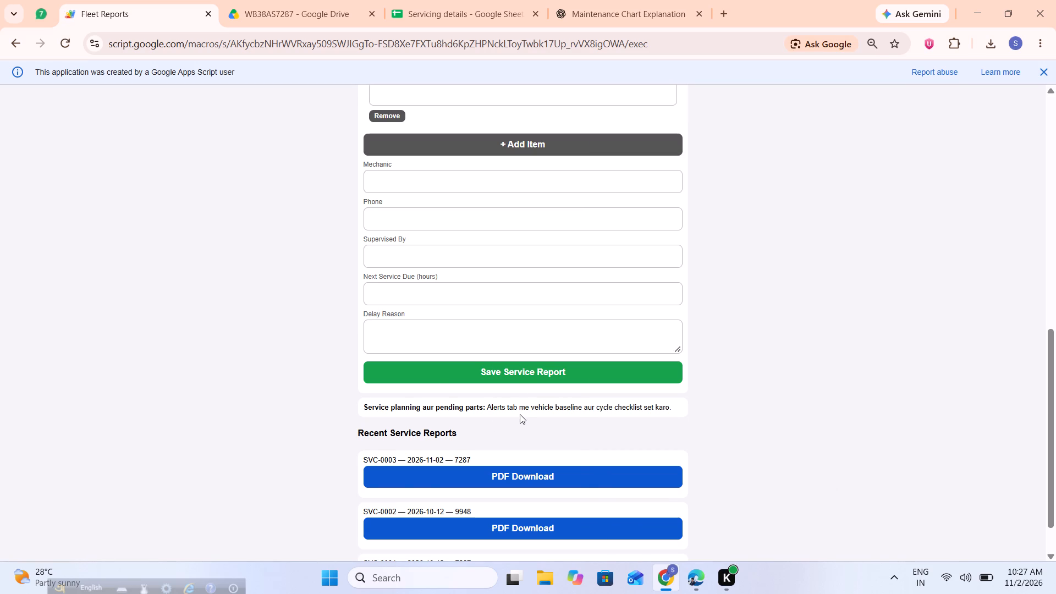
scroll(520, 414, "up", 5)
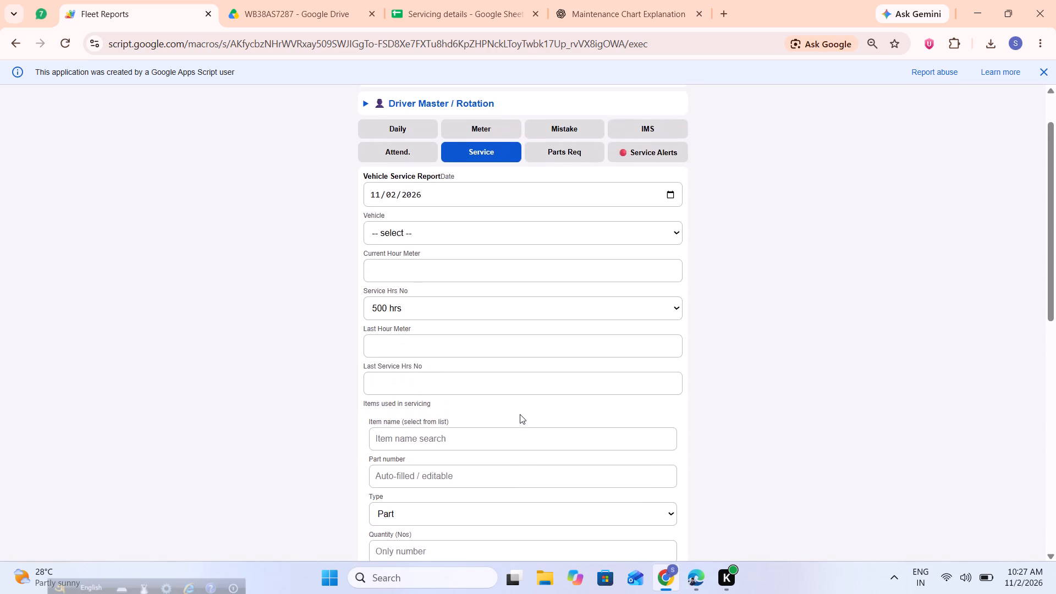
scroll(520, 414, "up", 3)
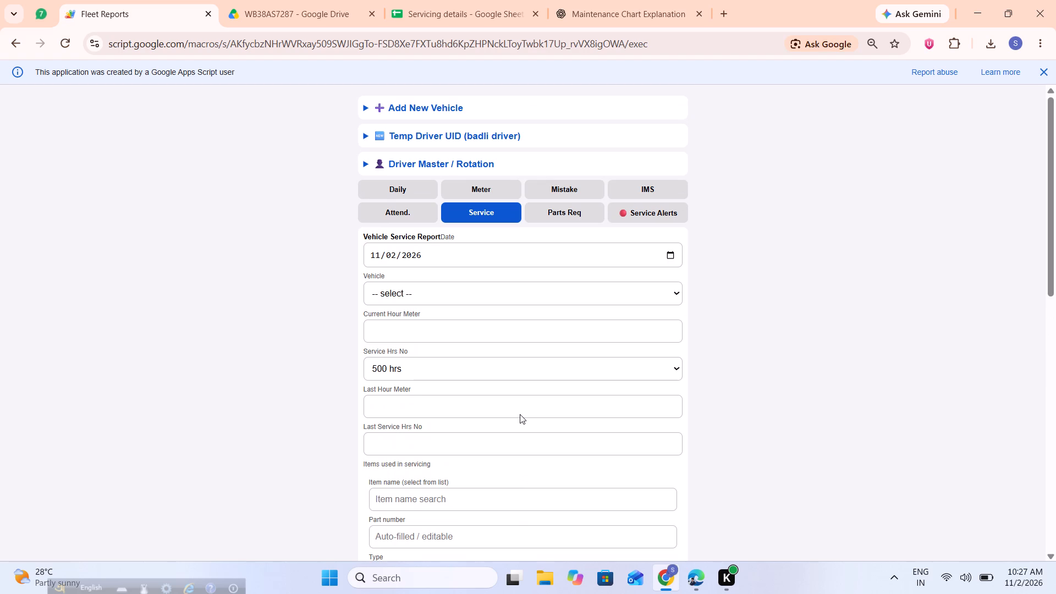
scroll(520, 414, "down", 3)
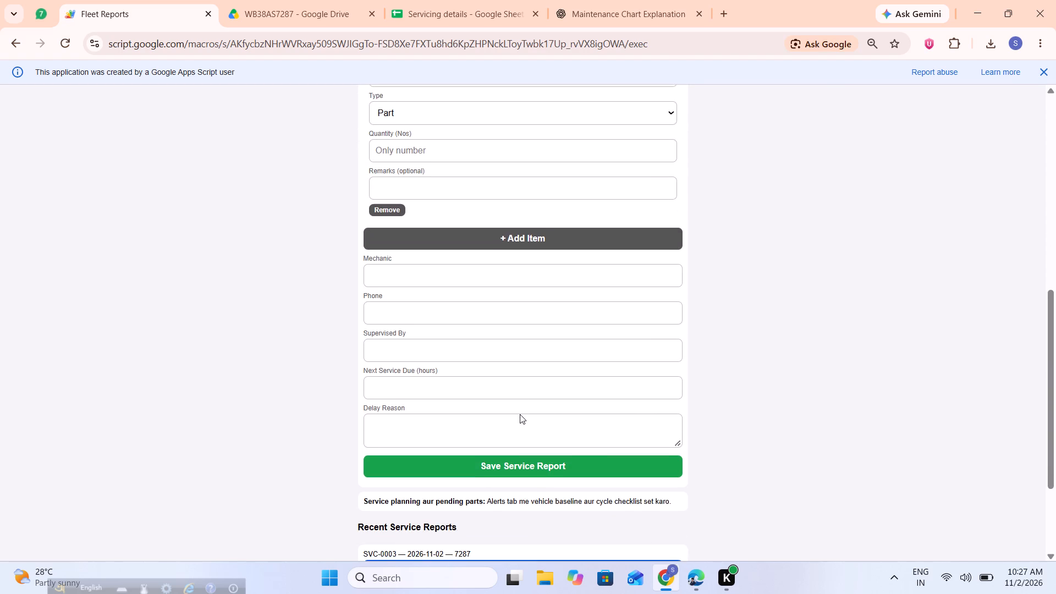
scroll(520, 414, "down", 2)
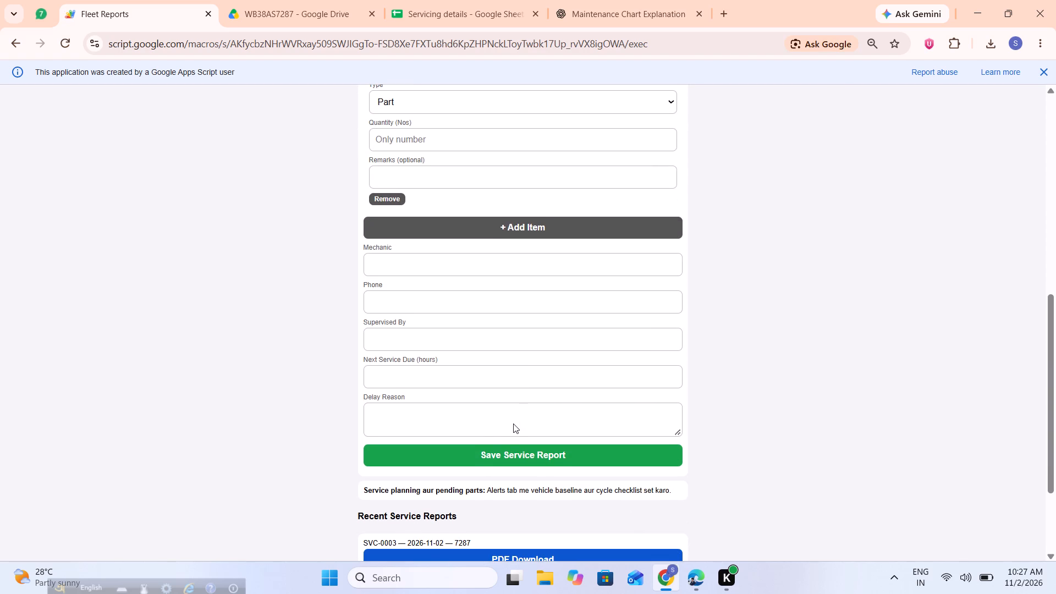
Open the downloaded Service Report SVC-0003 PDF, check its date, parts, fluids and work details, and close it to return to Fleet Reports.
left_click(989, 40)
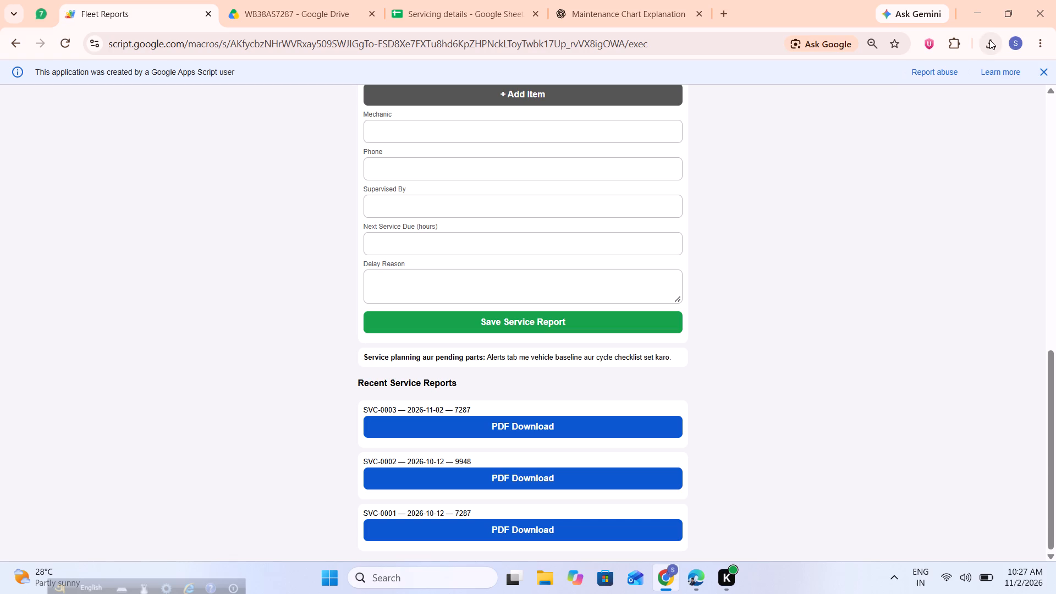
left_click(908, 106)
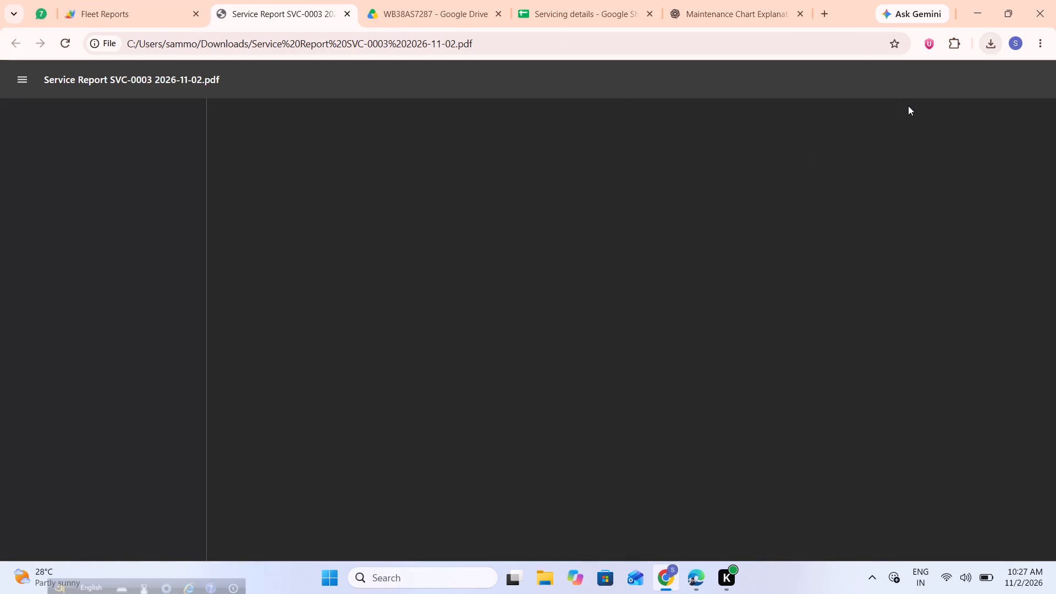
scroll(751, 200, "down", 1)
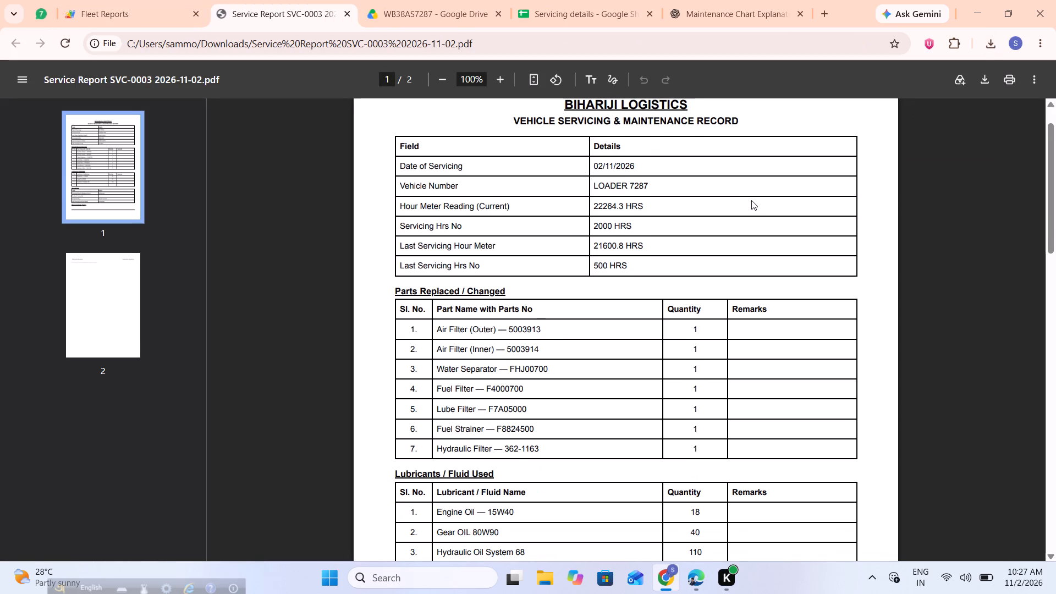
scroll(751, 200, "down", 2)
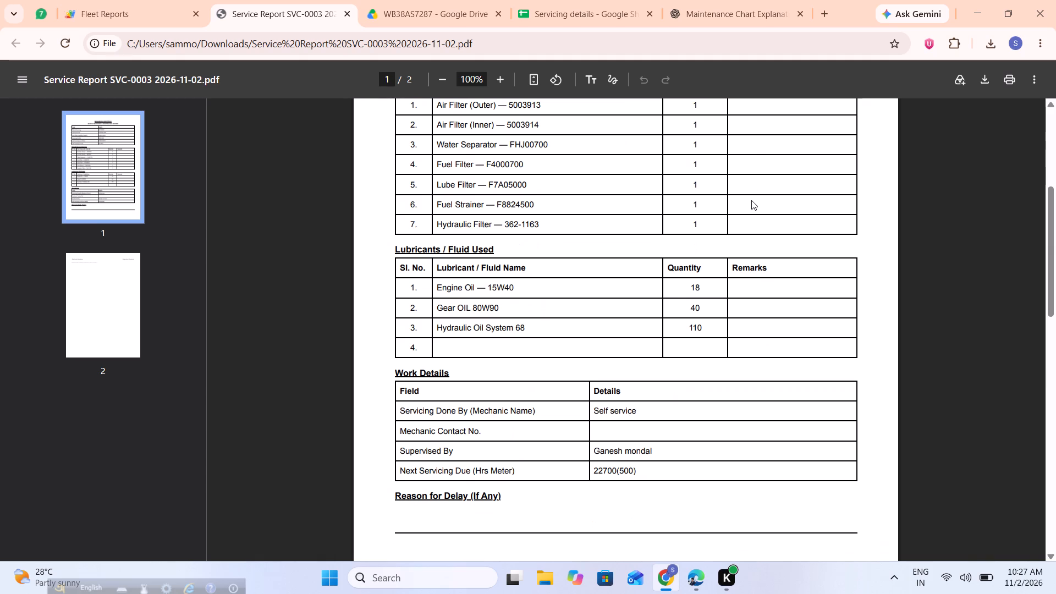
scroll(751, 200, "down", 2)
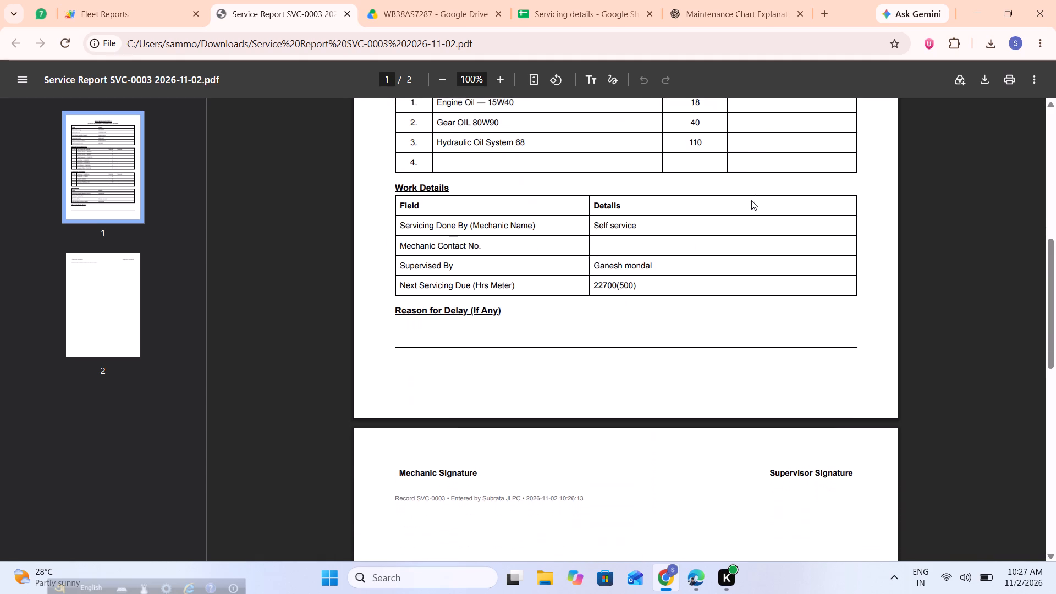
scroll(751, 200, "down", 1)
scroll(751, 200, "up", 3)
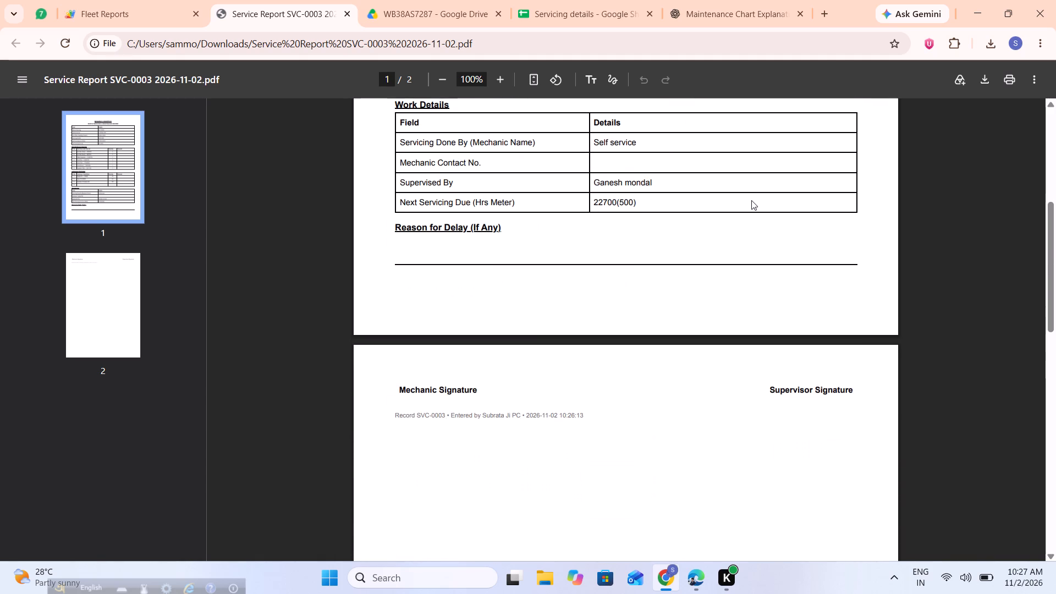
scroll(751, 200, "up", 3)
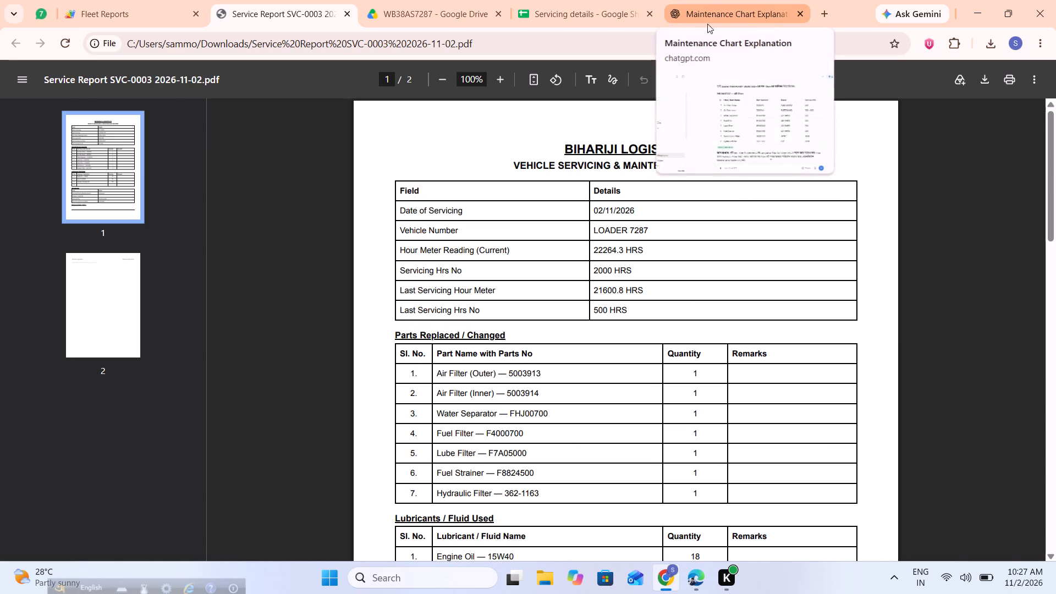
left_click(464, 6)
left_click(290, 0)
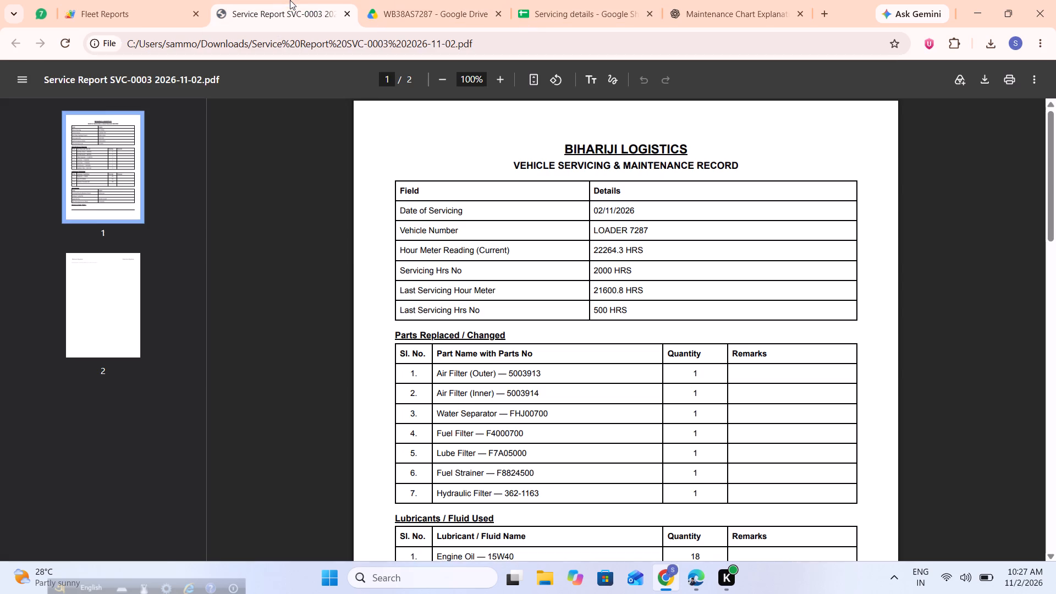
left_click(344, 14)
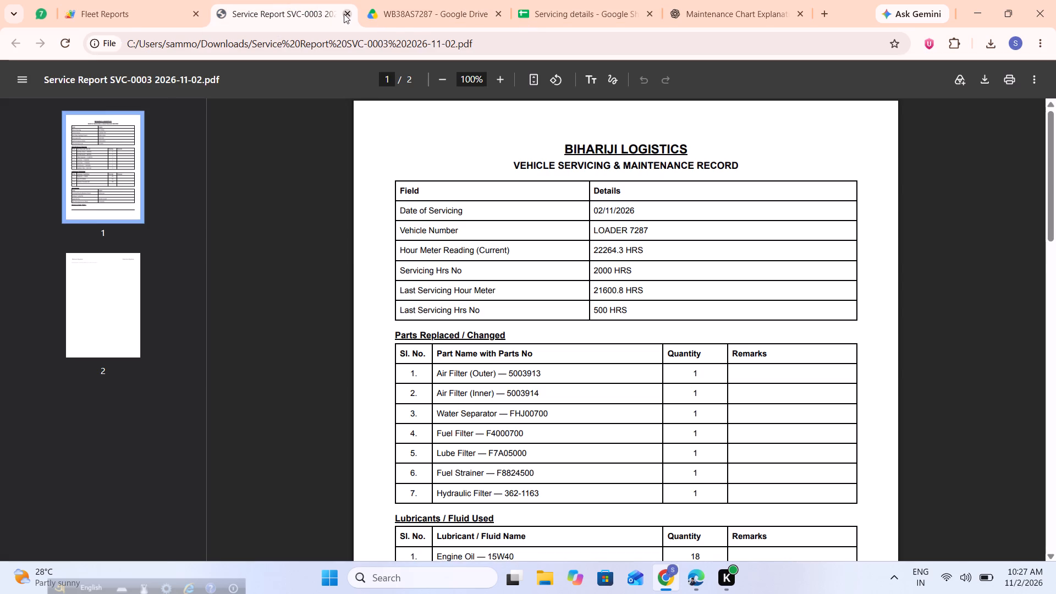
left_click(159, 0)
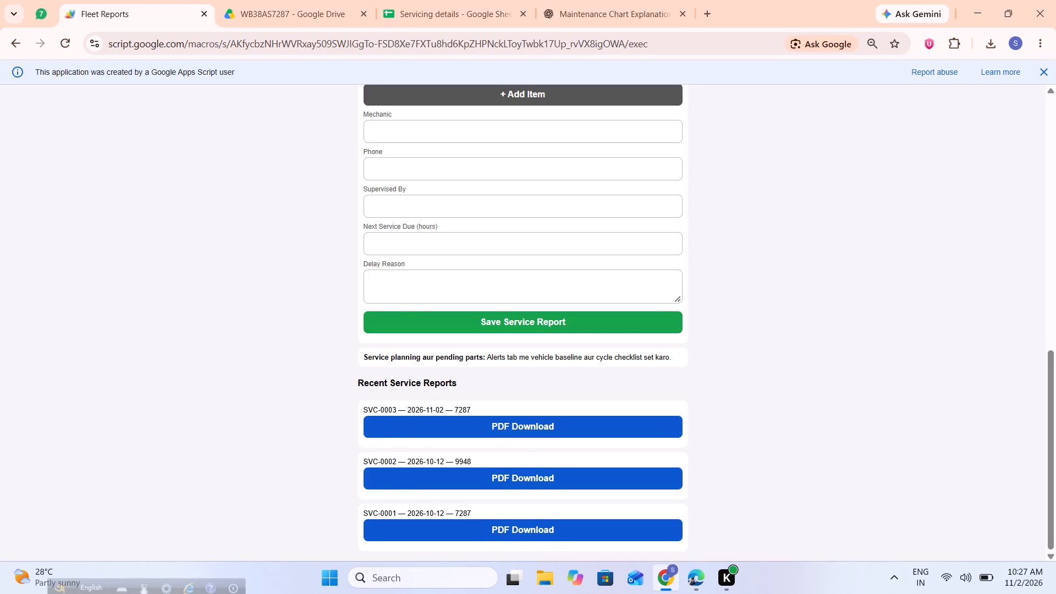
Set the blank service report's date to July 16, 2026 and choose LOADER 7287 as the vehicle.
scroll(493, 300, "up", 5)
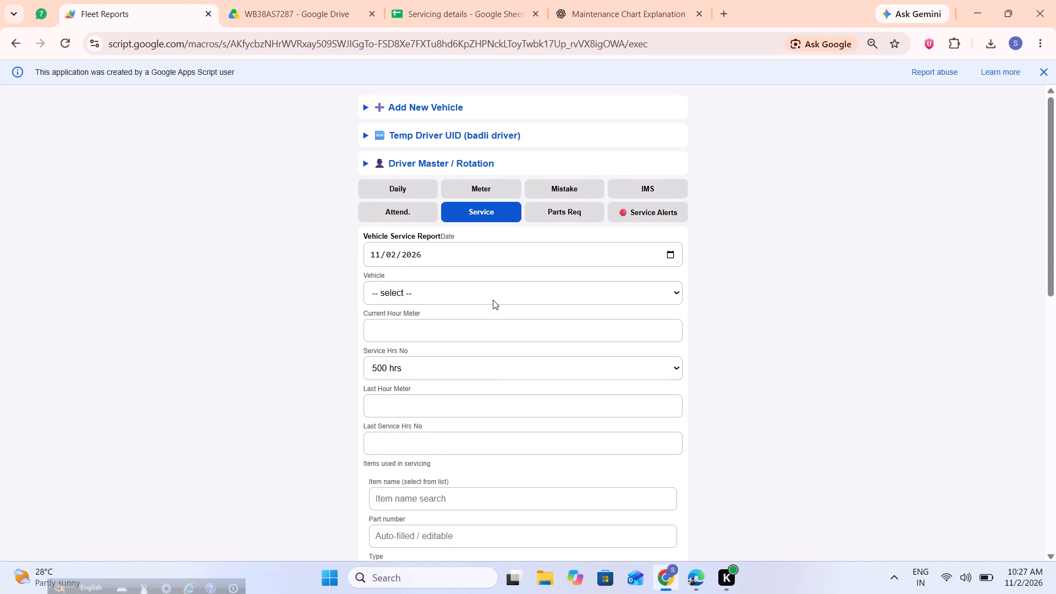
scroll(513, 282, "right", 1)
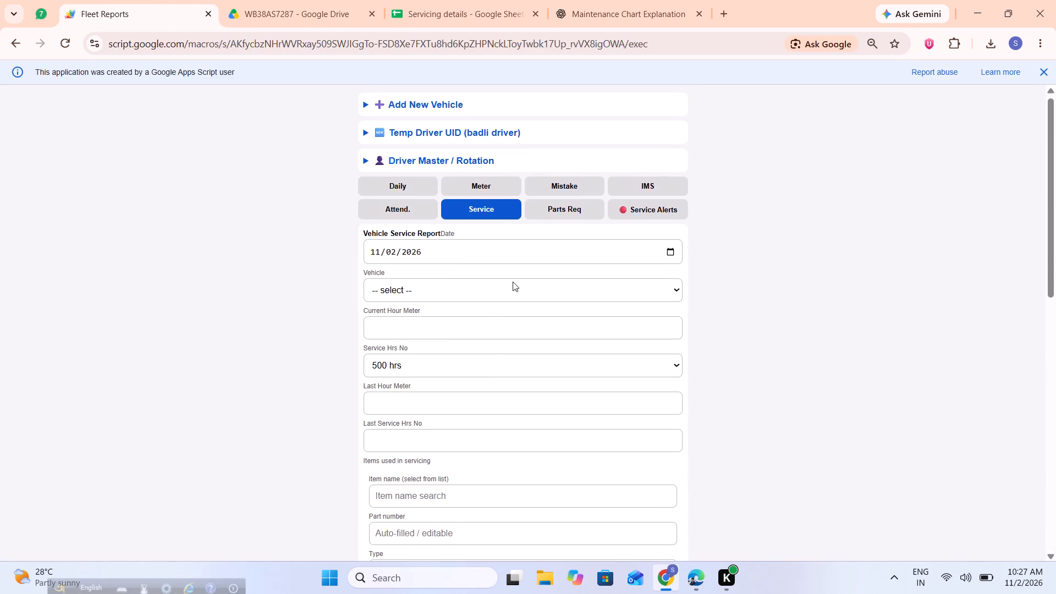
left_click(667, 246)
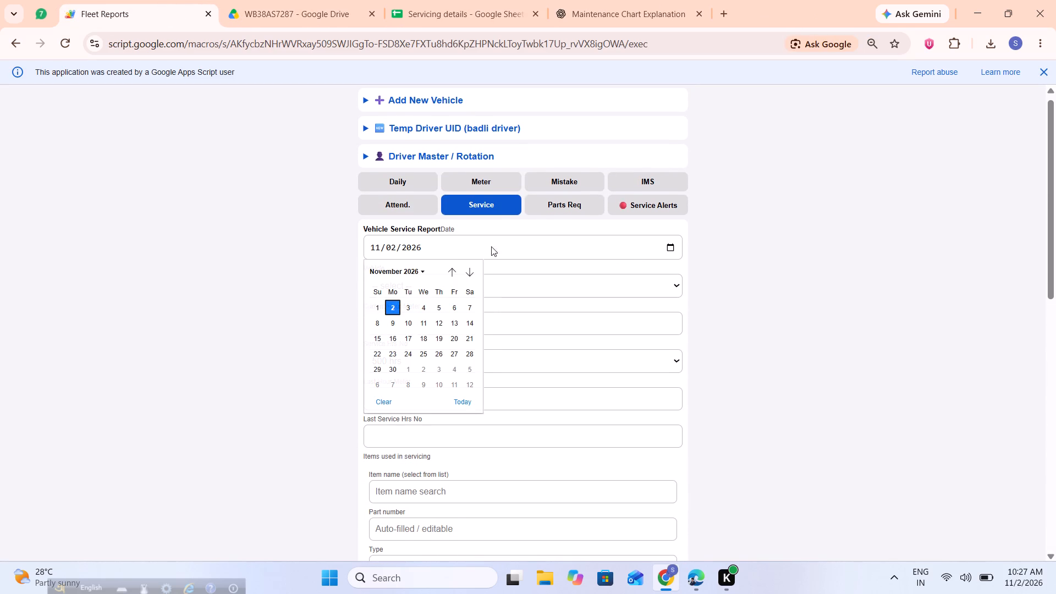
triple_click(450, 270)
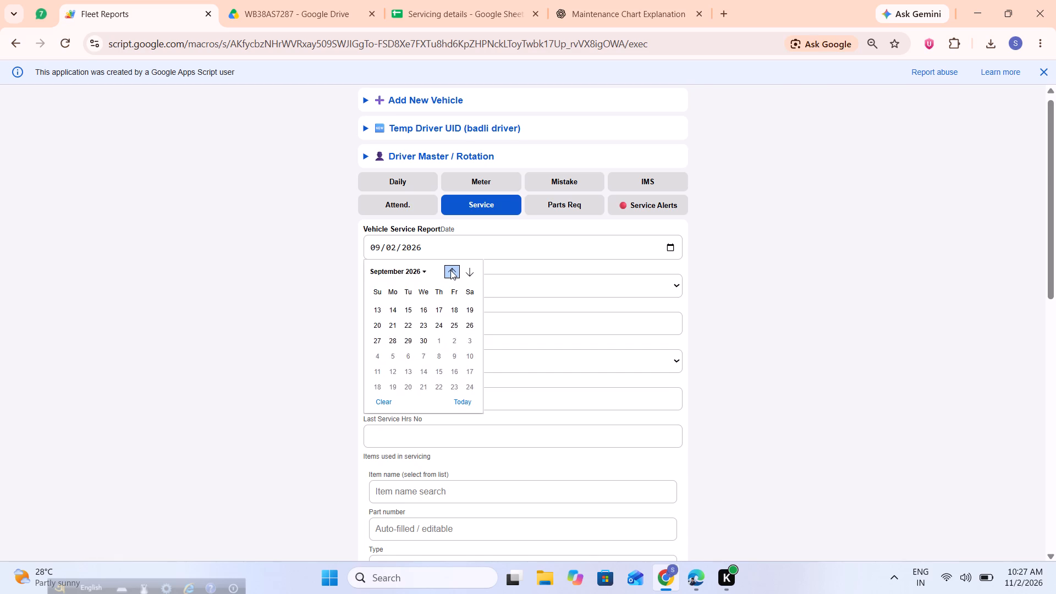
left_click(465, 270)
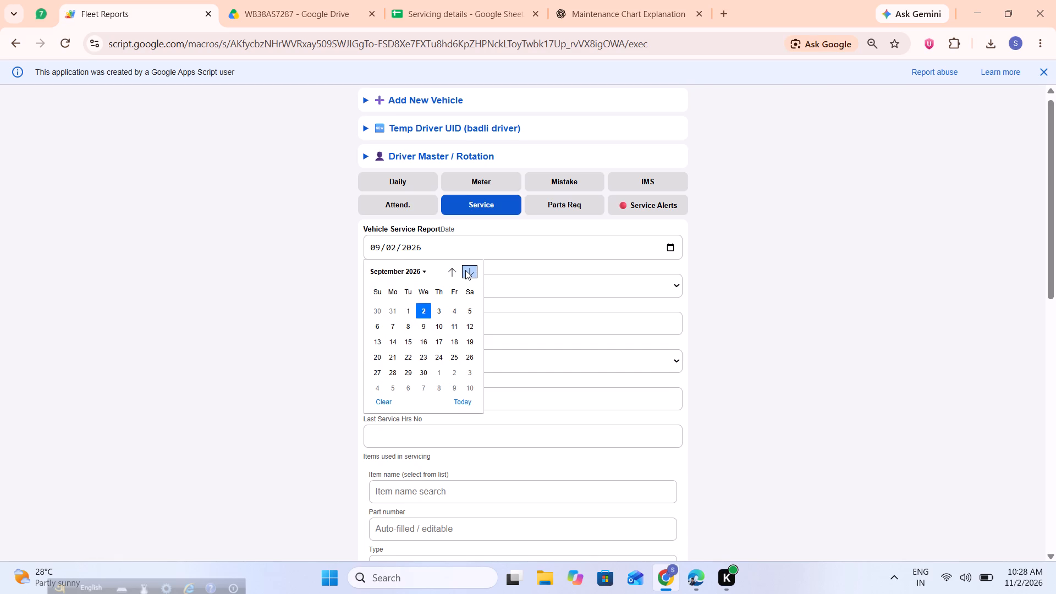
left_click(465, 270)
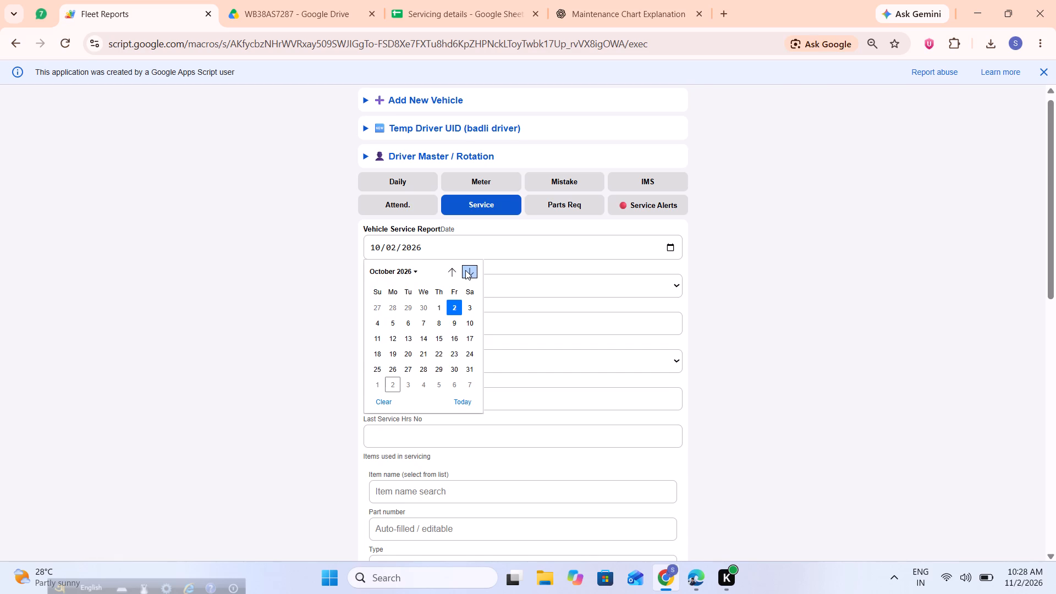
triple_click(458, 270)
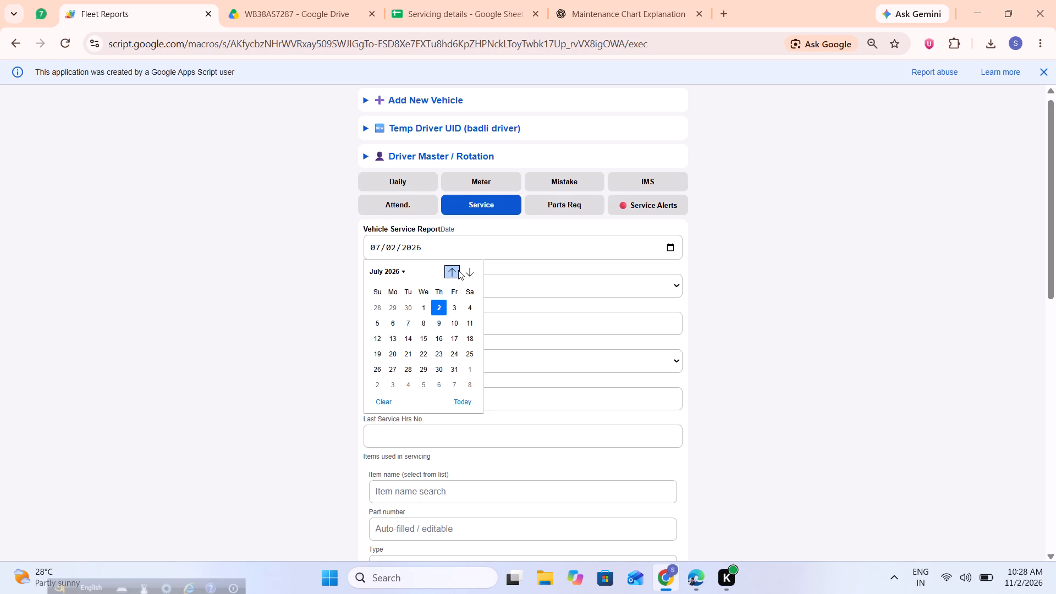
left_click(440, 340)
left_click(409, 283)
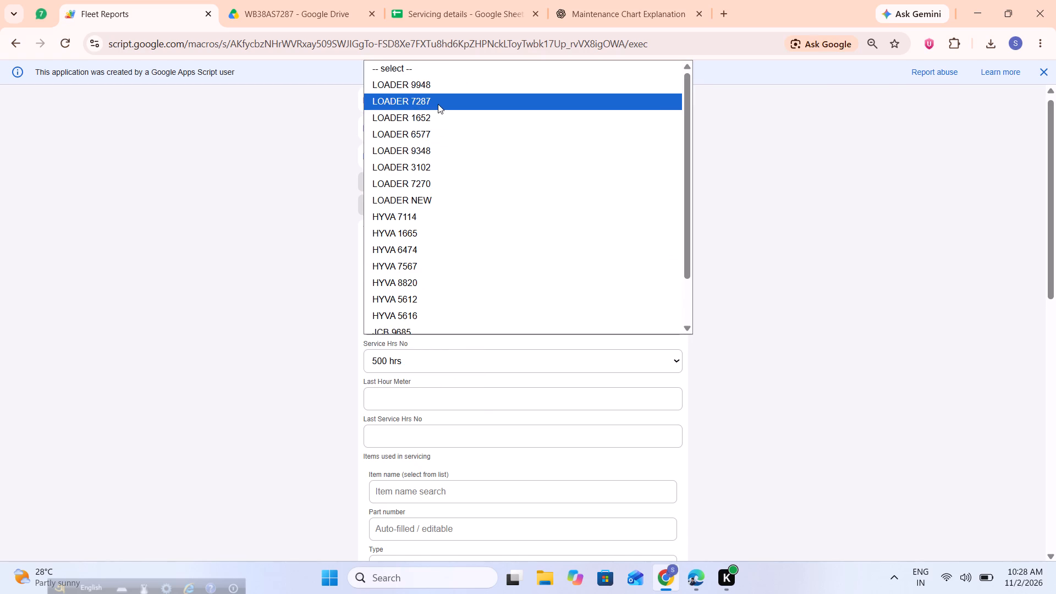
left_click(438, 104)
Copy the July 16, 2026 hour reading 22264.3 from the Servicing details sheet into the report's Current Hour Meter.
scroll(426, 300, "down", 1)
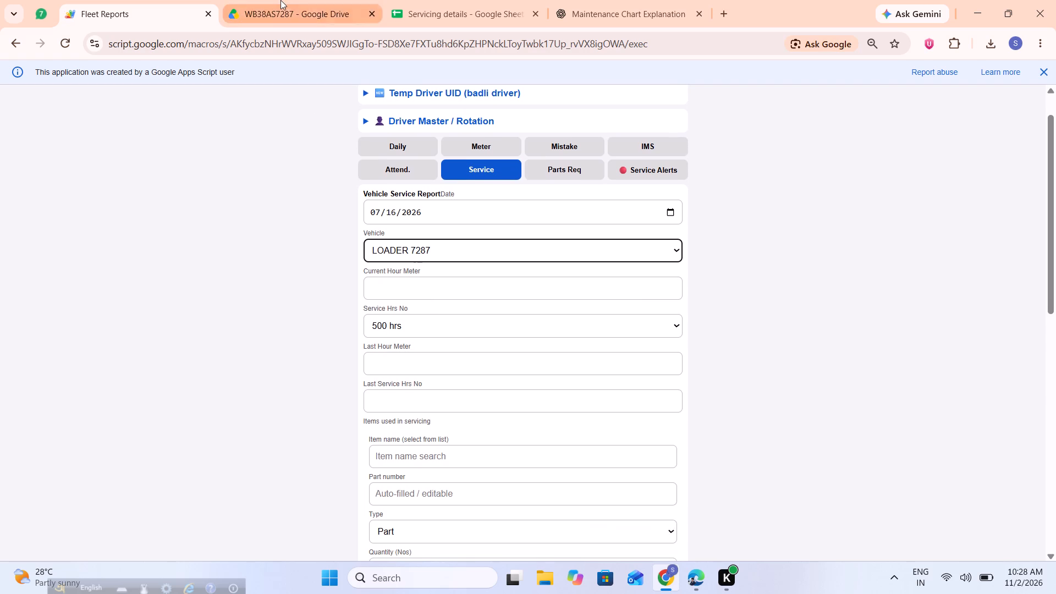
left_click(284, 0)
left_click(491, 0)
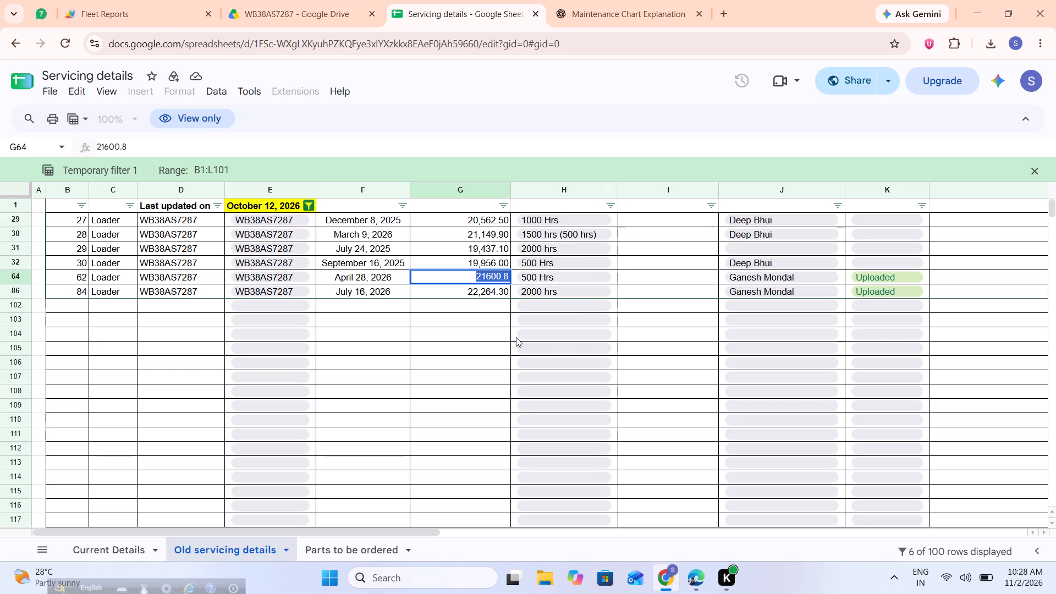
triple_click(471, 293)
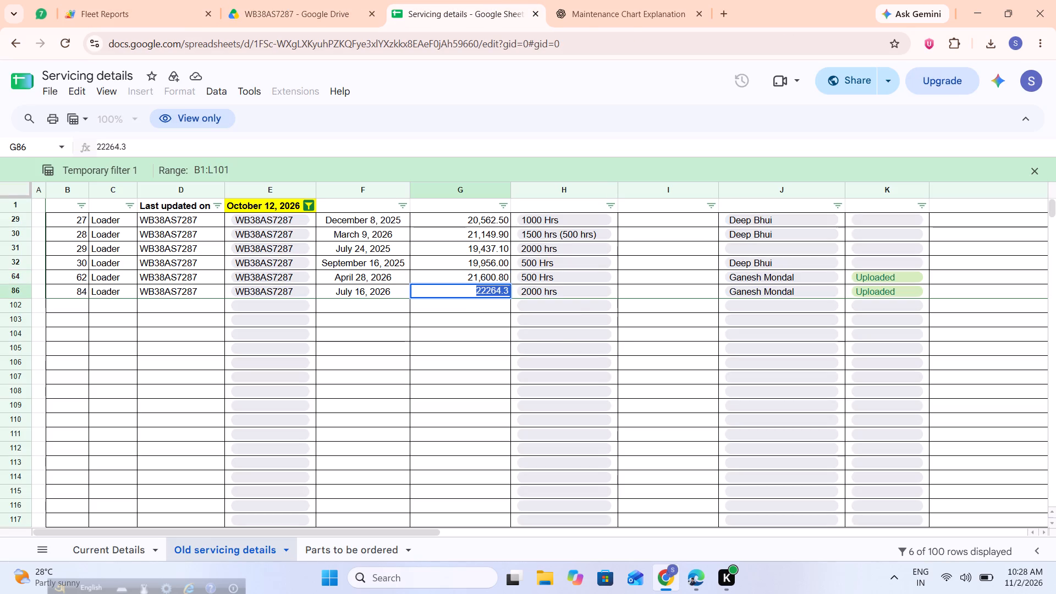
key("ctrl+x")
key("ctrl+c")
key("ctrl+z")
key("ctrl+c")
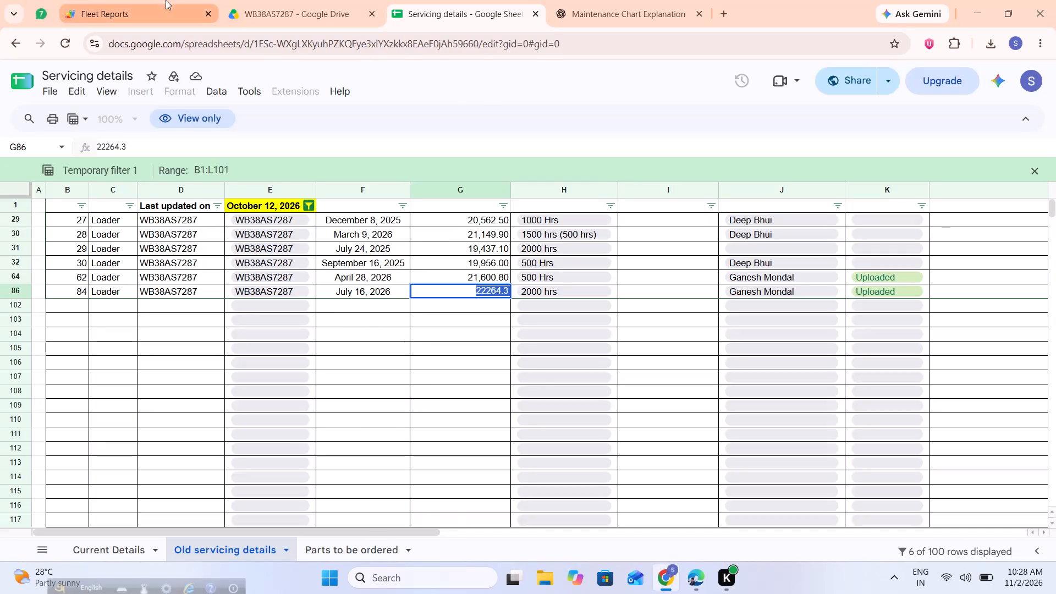
left_click(166, 0)
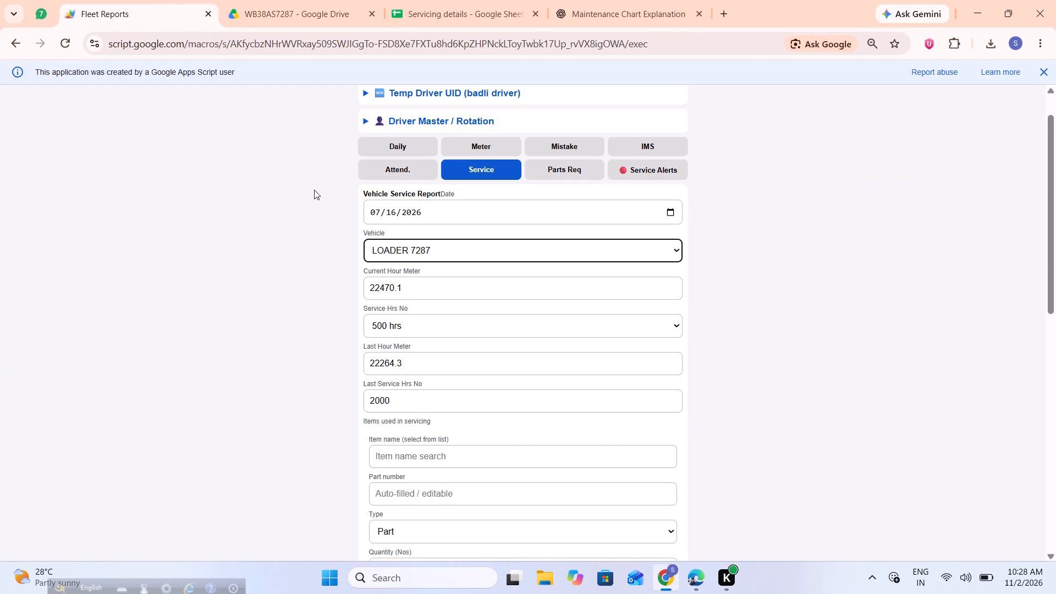
left_click_drag(425, 282, 69, 200)
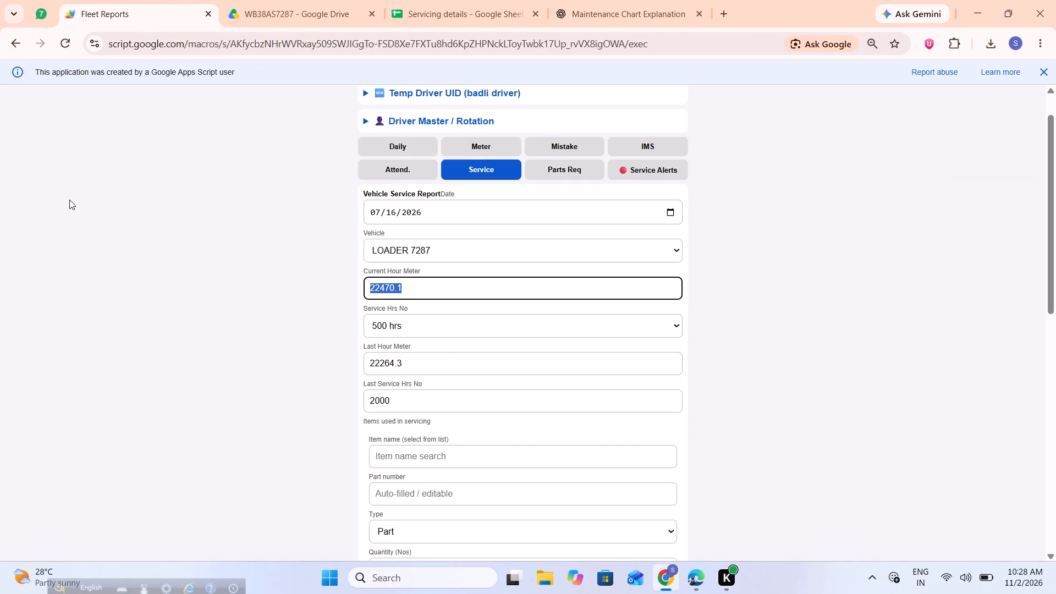
key("ctrl+v")
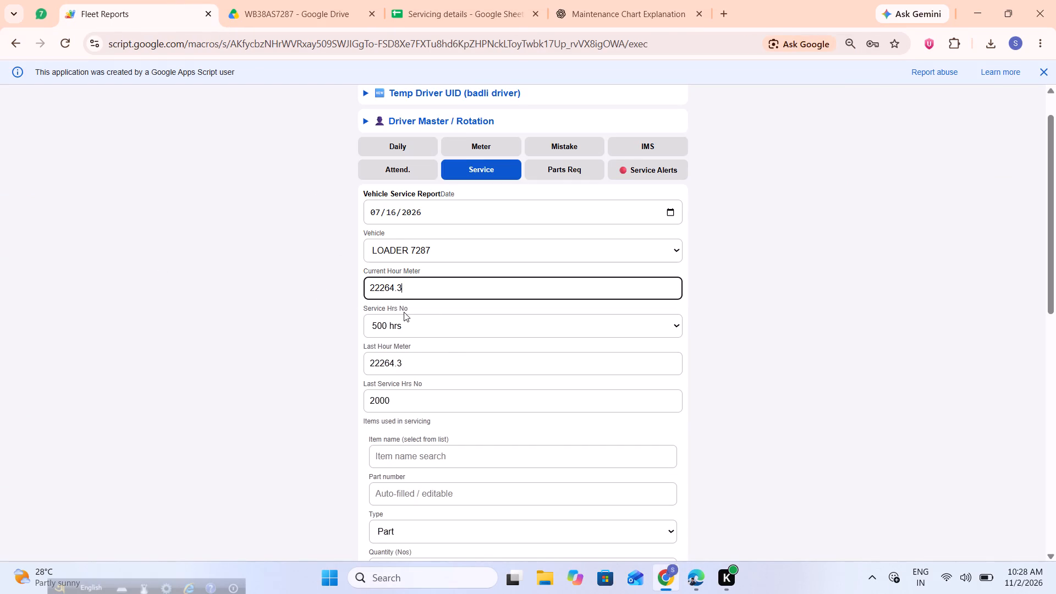
Set the service report's Service Hrs No to 2000 hrs.
left_click(406, 313)
left_click(410, 321)
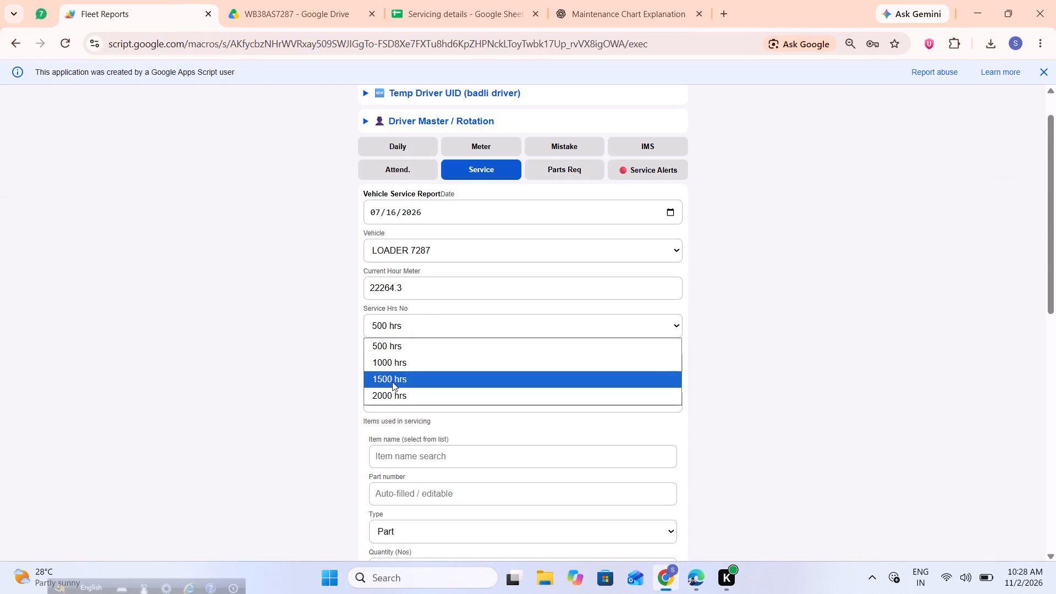
left_click(387, 392)
Copy the April 28, 2026 hour reading 21600.8 from the Servicing details sheet into the report's Last Hour Meter.
scroll(387, 392, "down", 1)
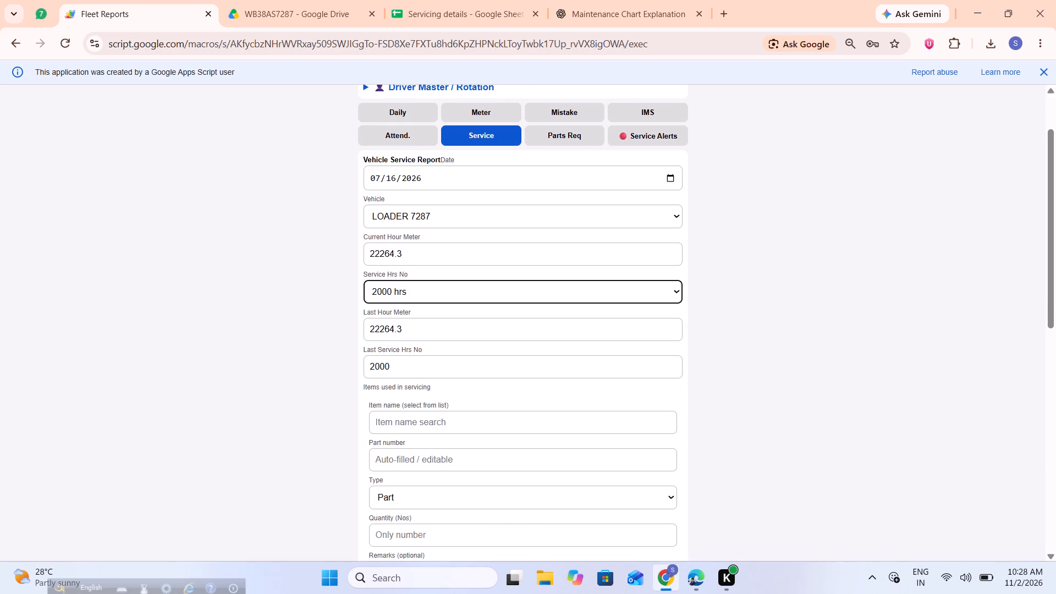
left_click(304, 0)
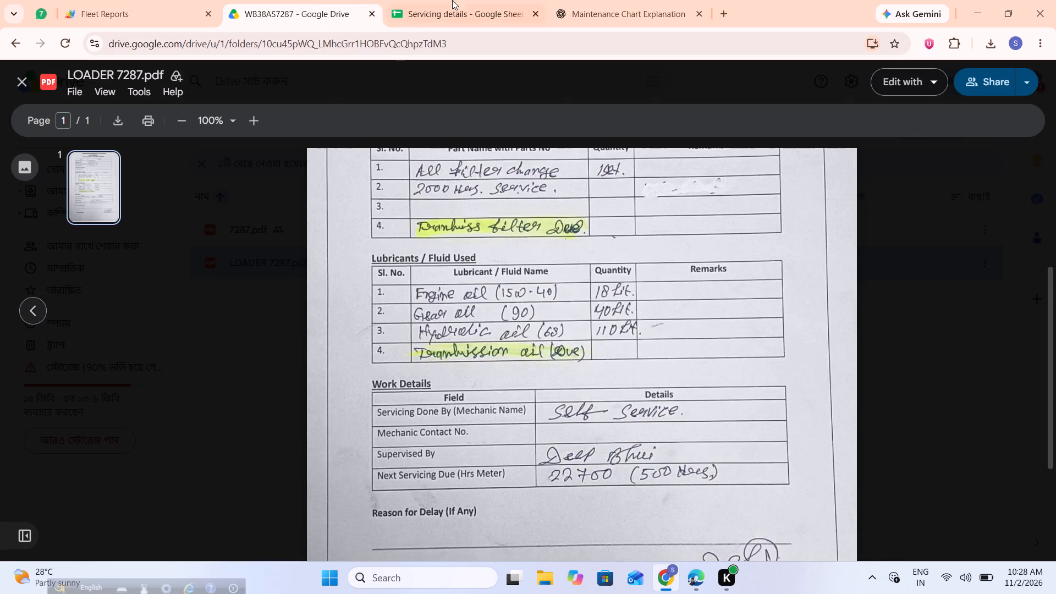
left_click(459, 0)
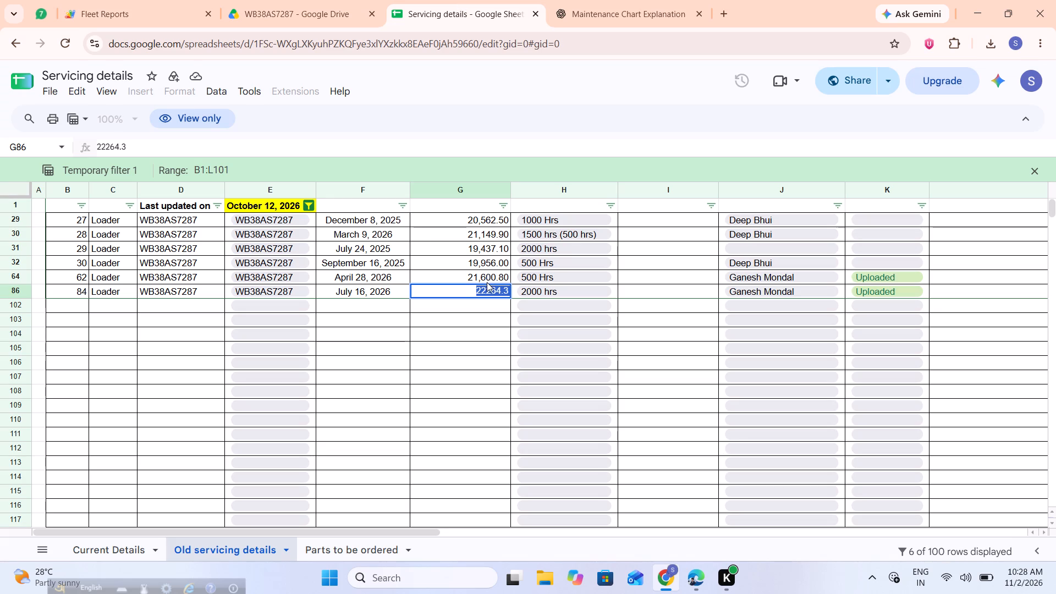
double_click(487, 281)
key("ctrl+a")
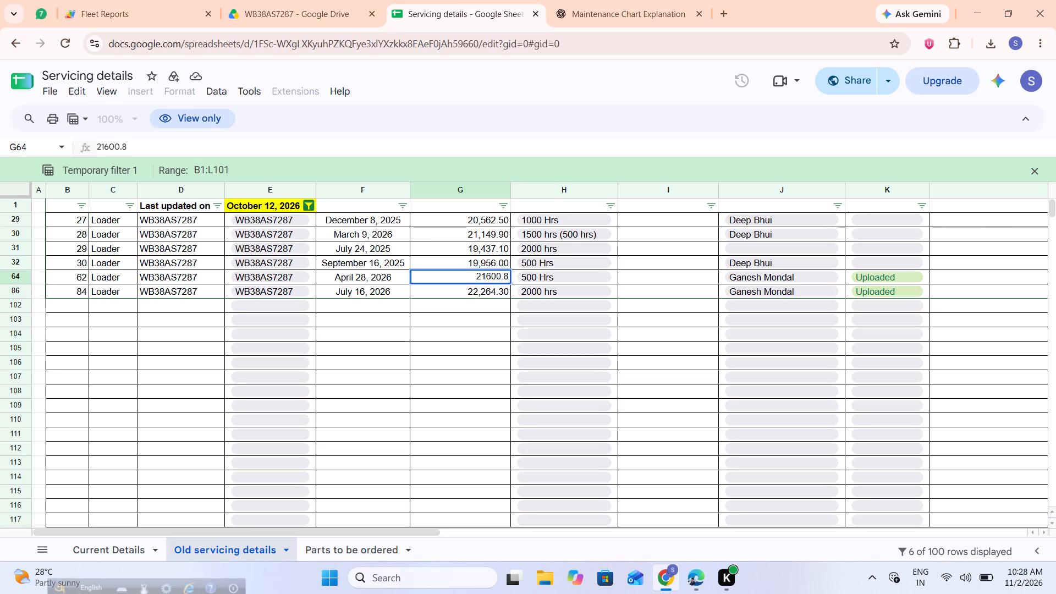
key("ctrl+z")
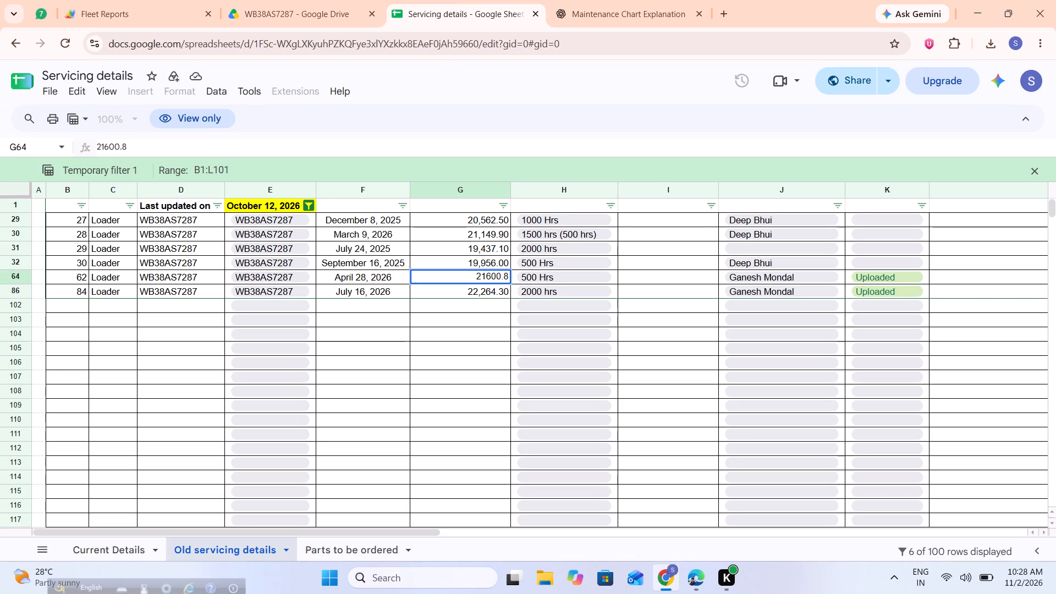
double_click(487, 281, "ctrl")
key("ctrl+c")
left_click(126, 0)
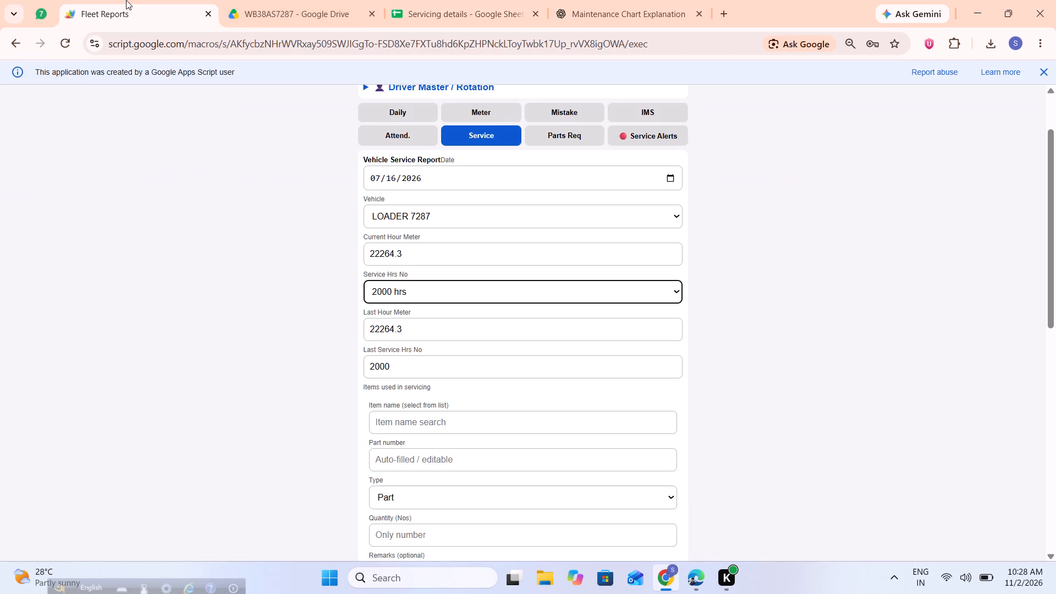
scroll(402, 310, "down", 1)
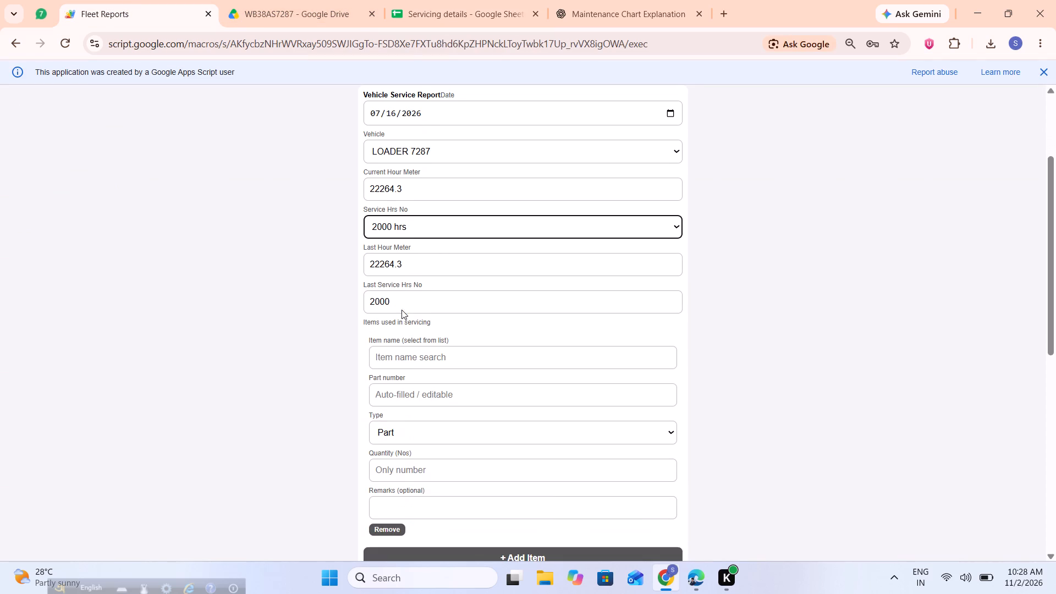
left_click_drag(427, 272, 343, 258)
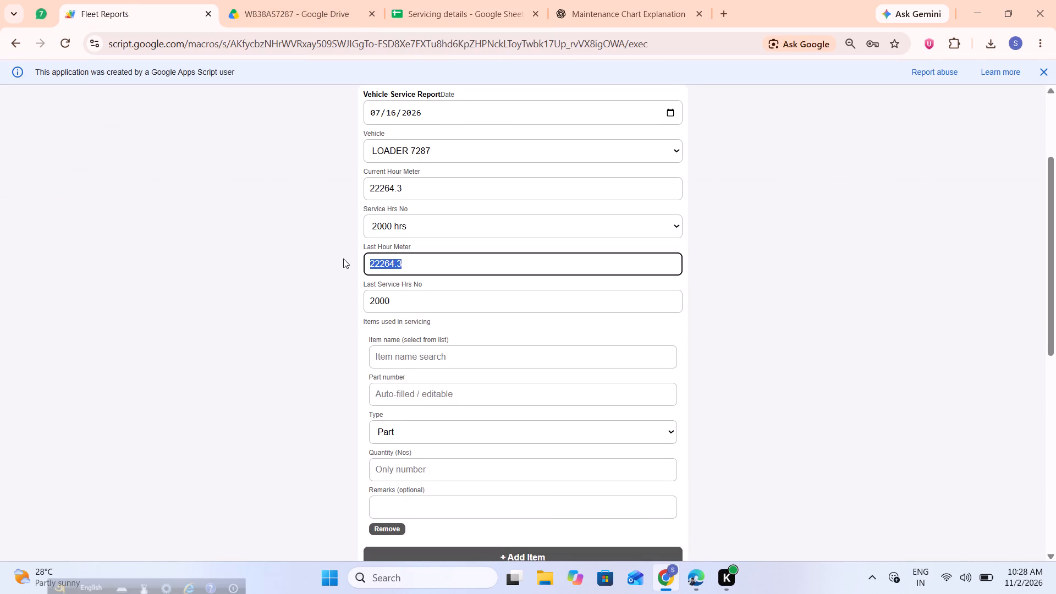
key("ctrl+v")
Set the service report's Last Service Hrs No to 500.
left_click_drag(436, 306, 135, 300)
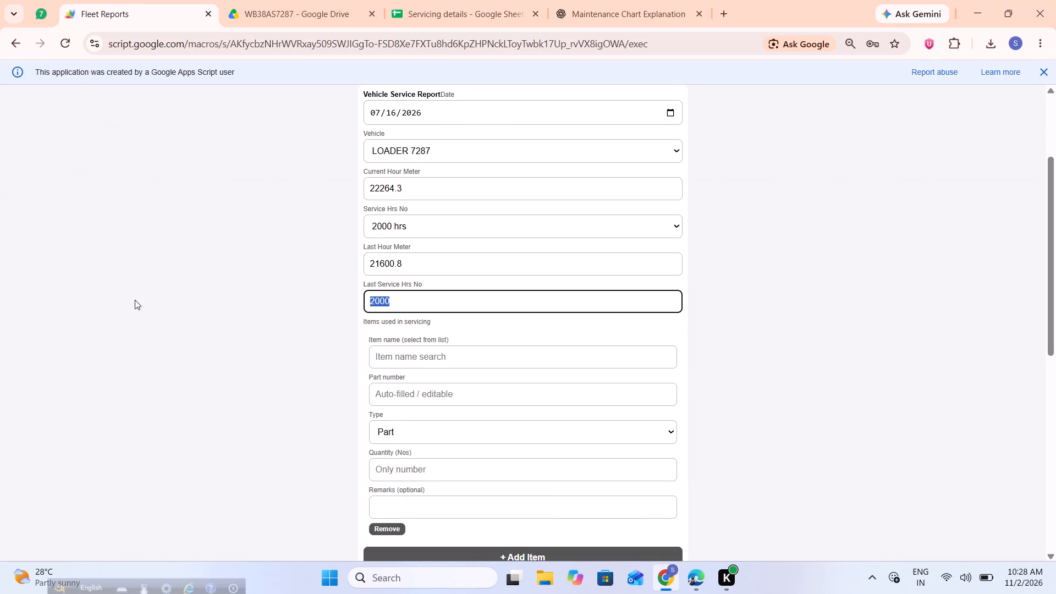
key("BackSpace")
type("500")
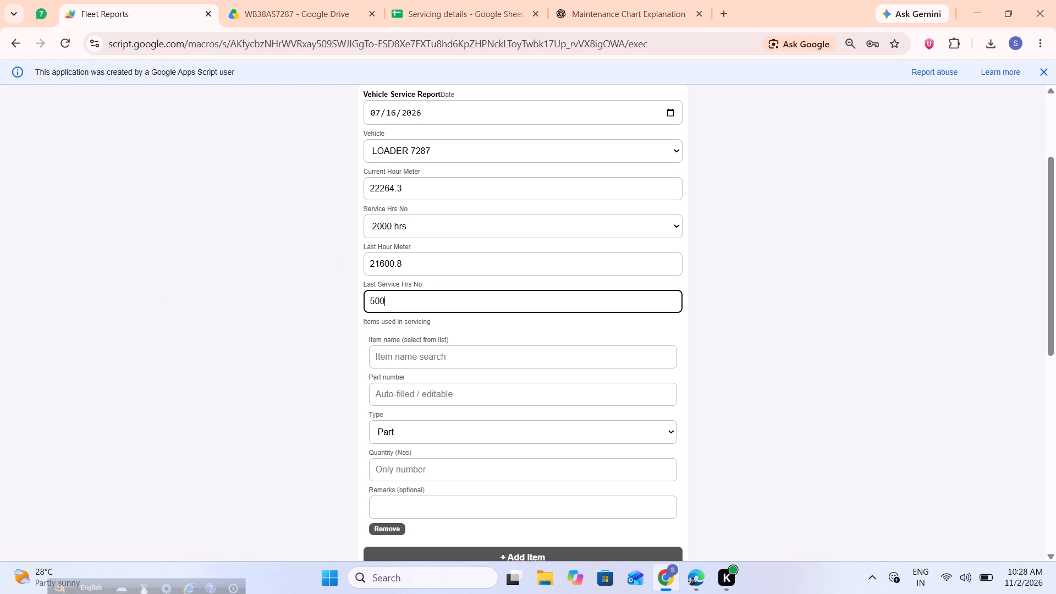
Enter Air Filter (Outer), part number 5003913, as the first servicing item with quantity 1.
left_click(384, 349)
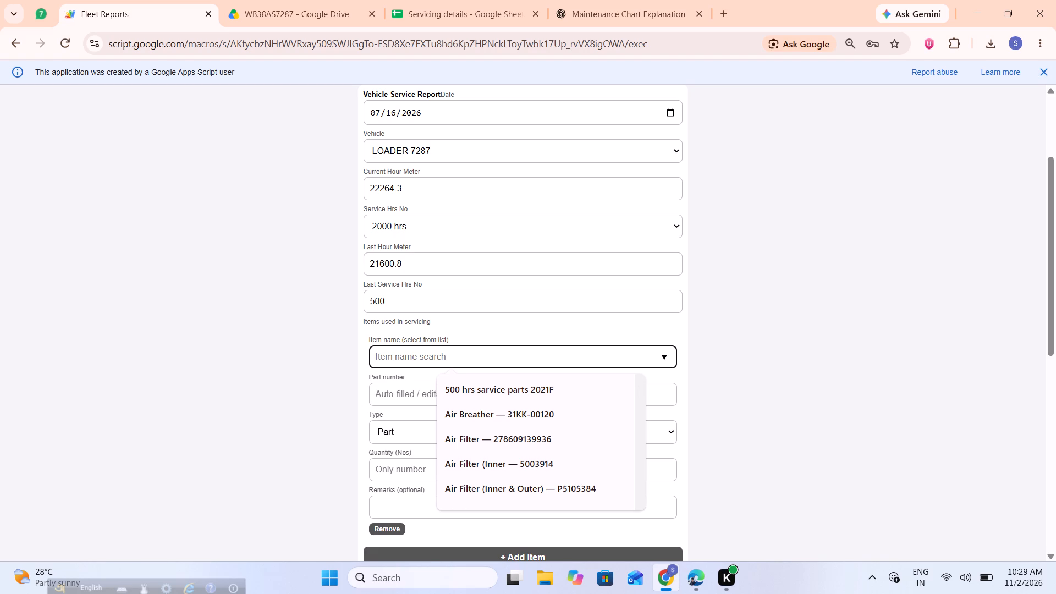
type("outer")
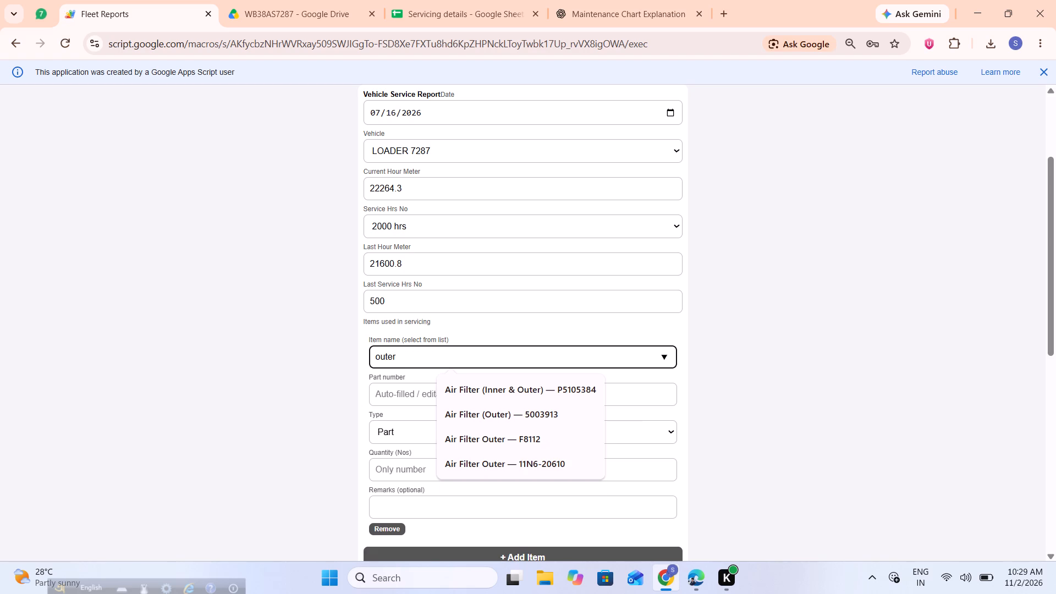
left_click(529, 419)
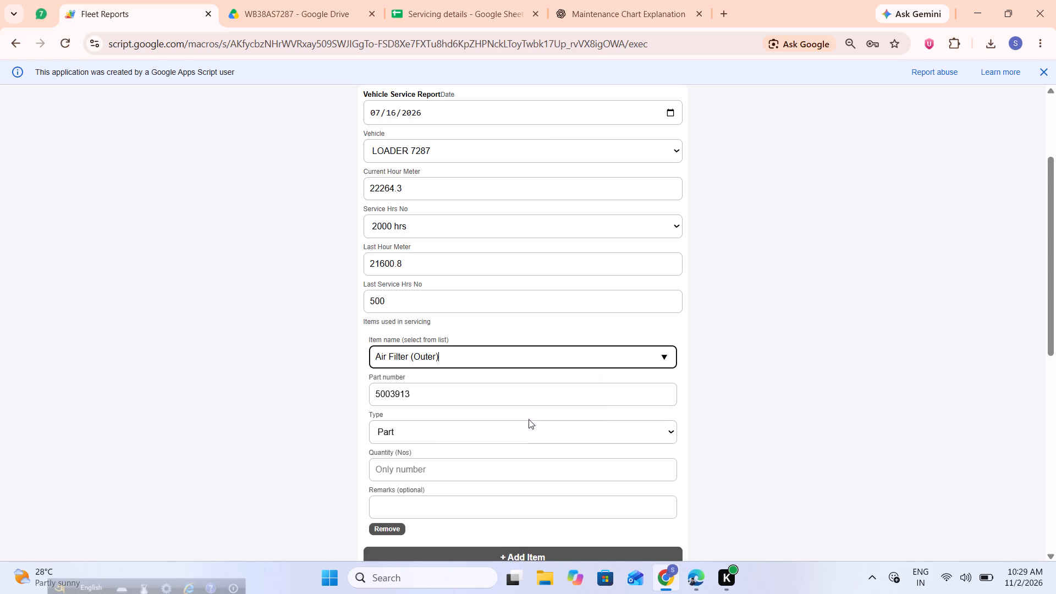
left_click(413, 468)
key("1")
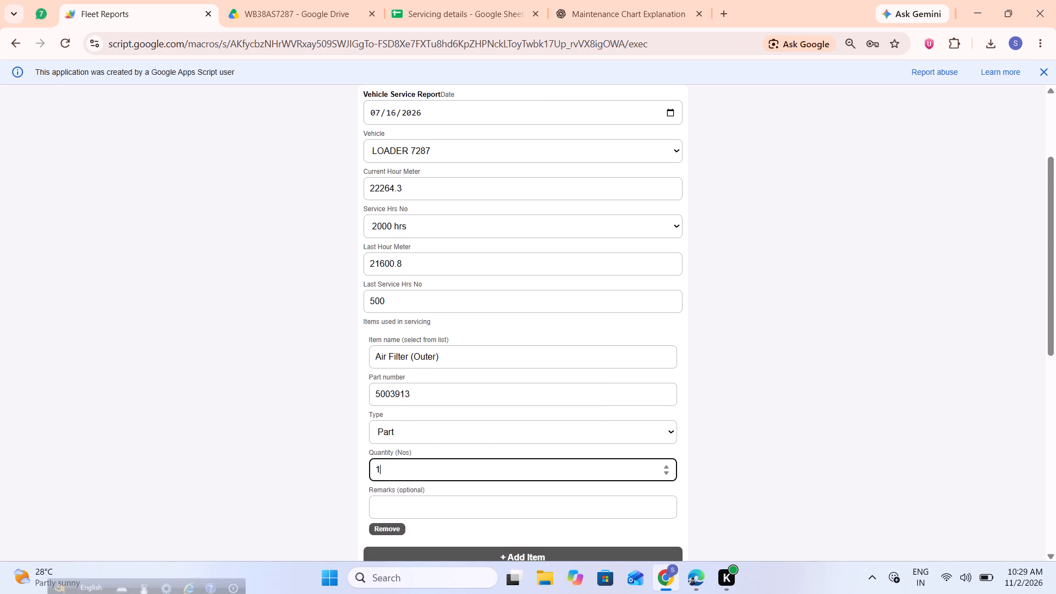
Add a second servicing item, Air Filter (Inner) with part number 5003914, in quantity 1.
left_click(445, 560)
scroll(445, 560, "down", 2)
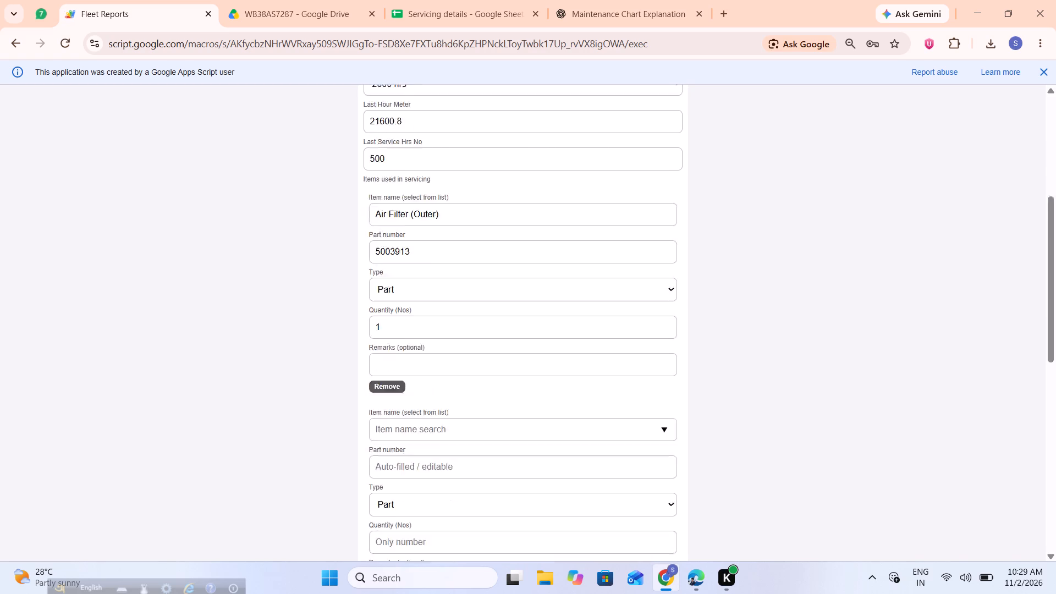
scroll(445, 560, "down", 1)
left_click(425, 377)
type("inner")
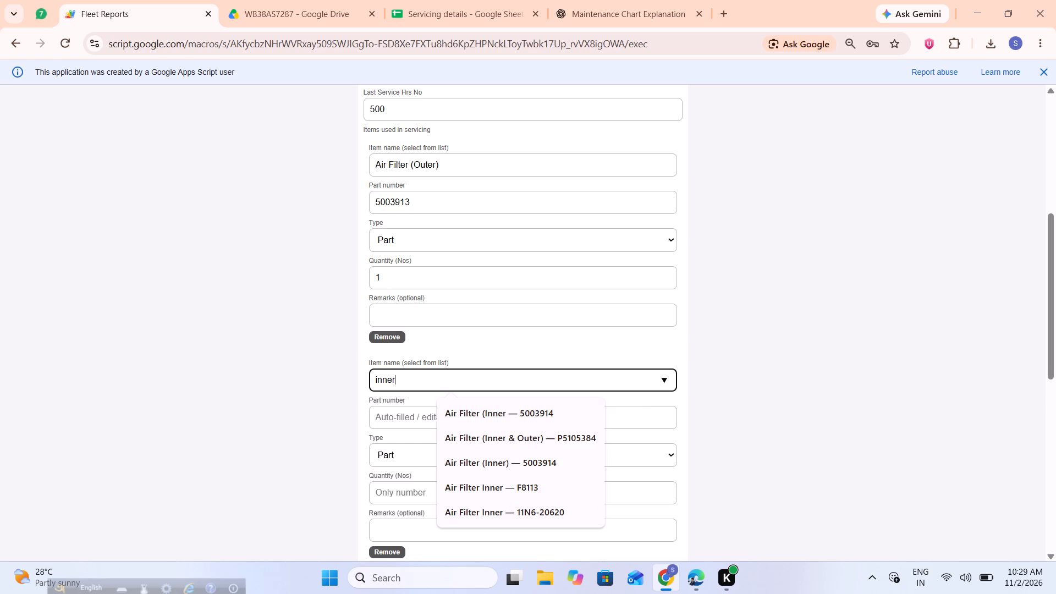
left_click(525, 462)
scroll(470, 463, "down", 1)
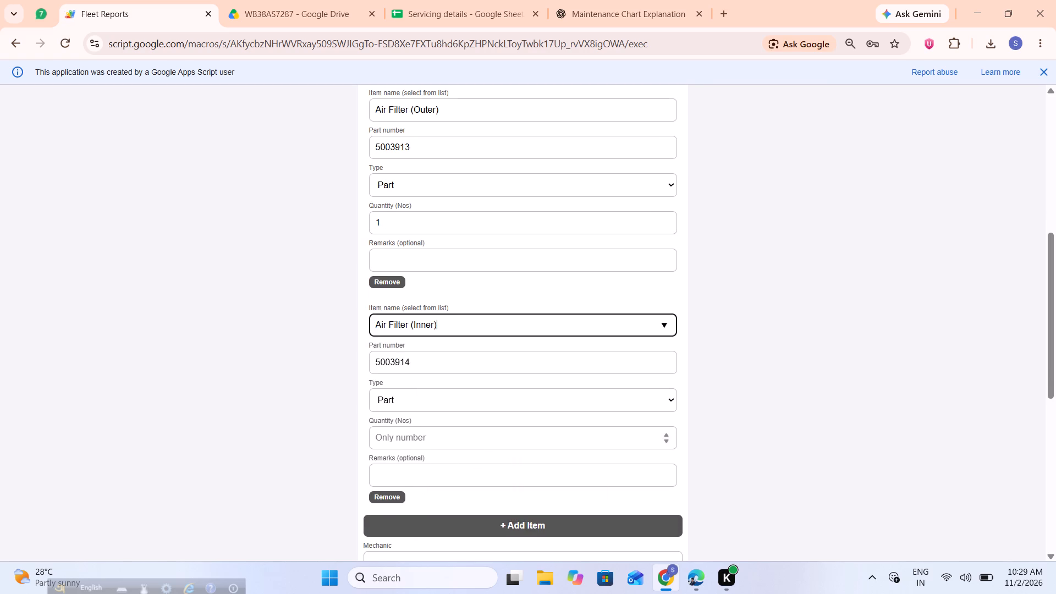
left_click(447, 432)
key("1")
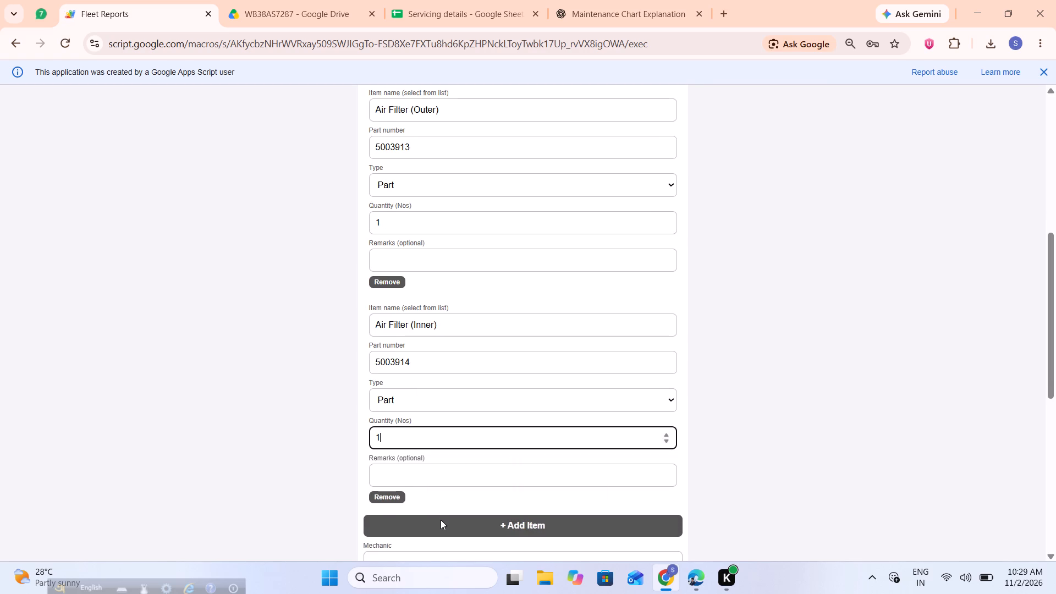
Add a third servicing item, Water Separator with part number FHJ00700, in quantity 1.
left_click(441, 520)
scroll(441, 520, "down", 2)
left_click(436, 377)
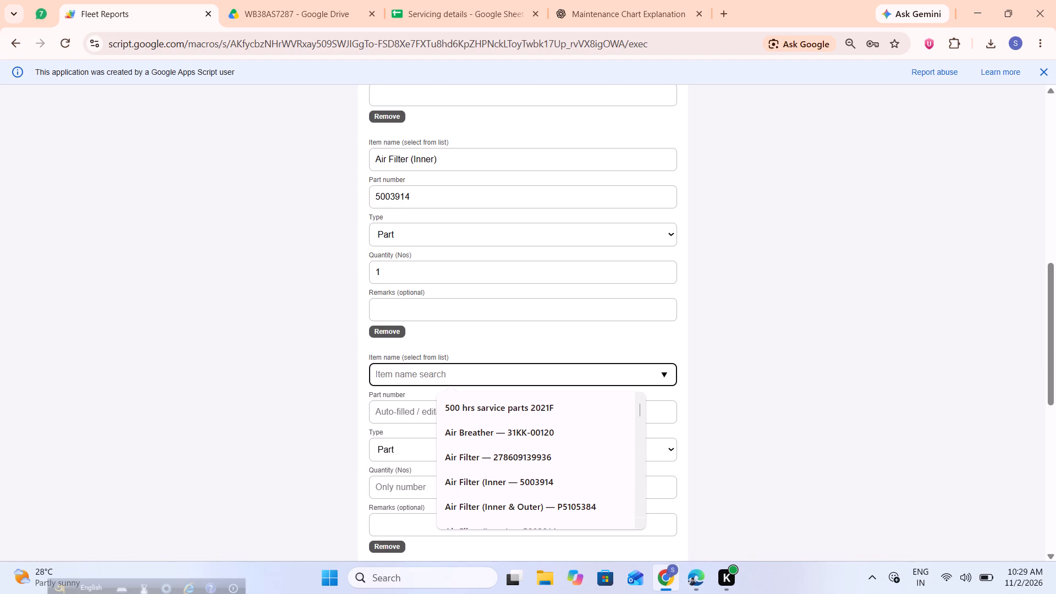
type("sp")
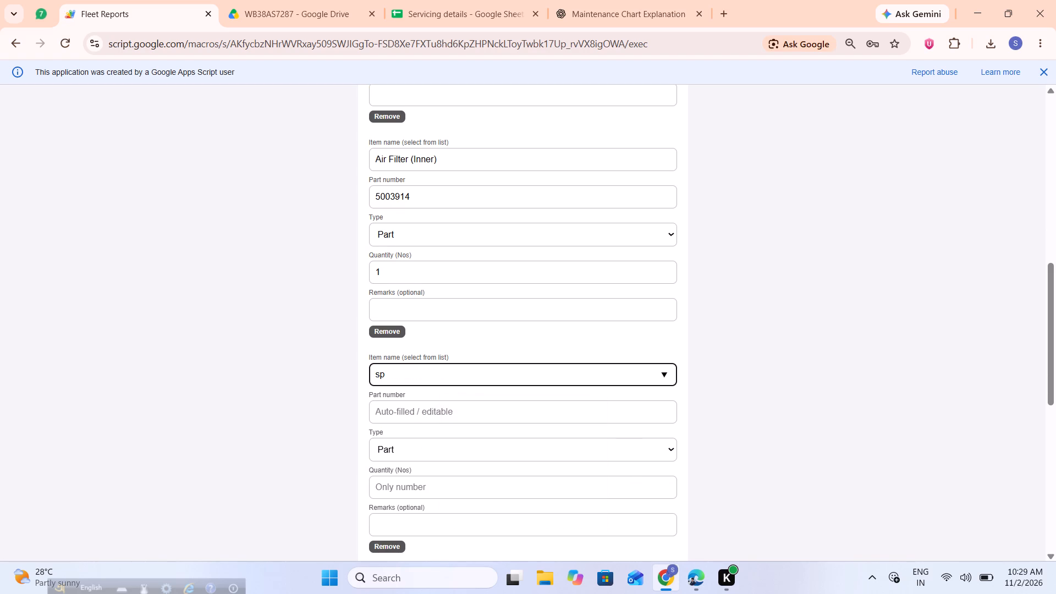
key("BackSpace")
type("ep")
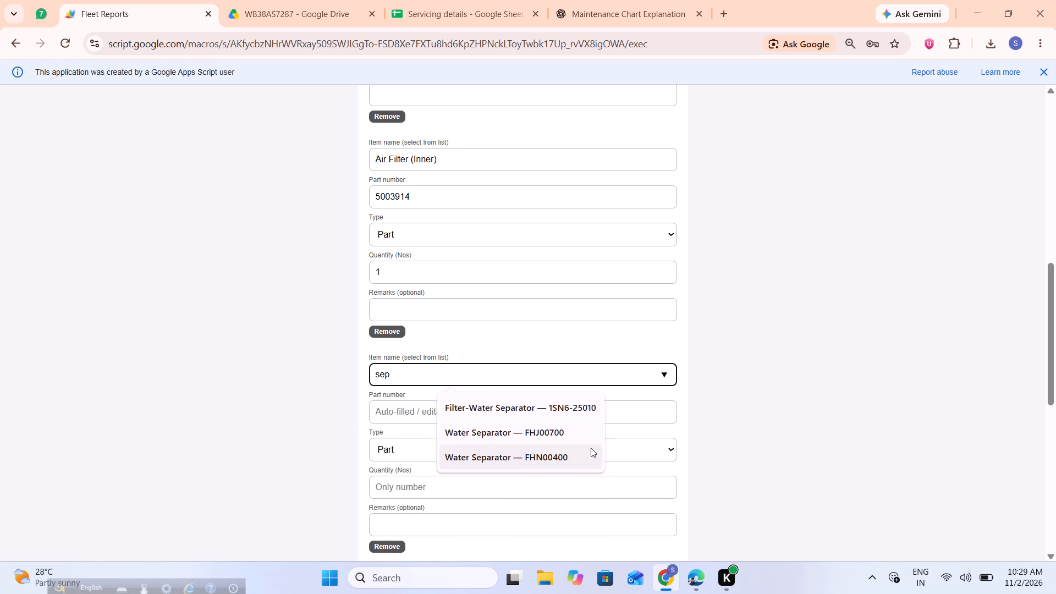
left_click(552, 441)
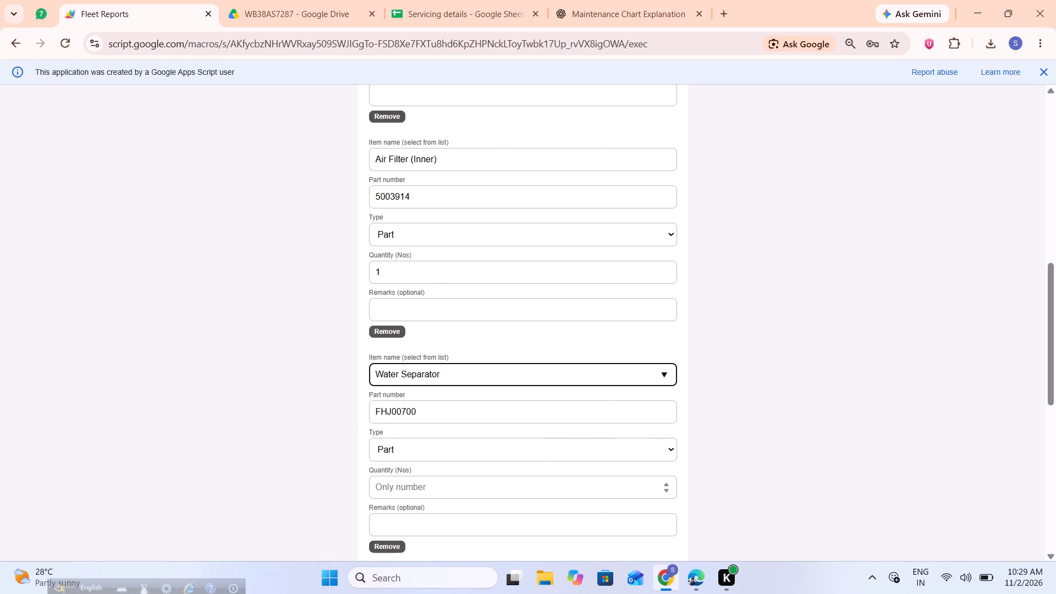
left_click(406, 480)
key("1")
left_click(406, 480)
scroll(406, 480, "down", 1)
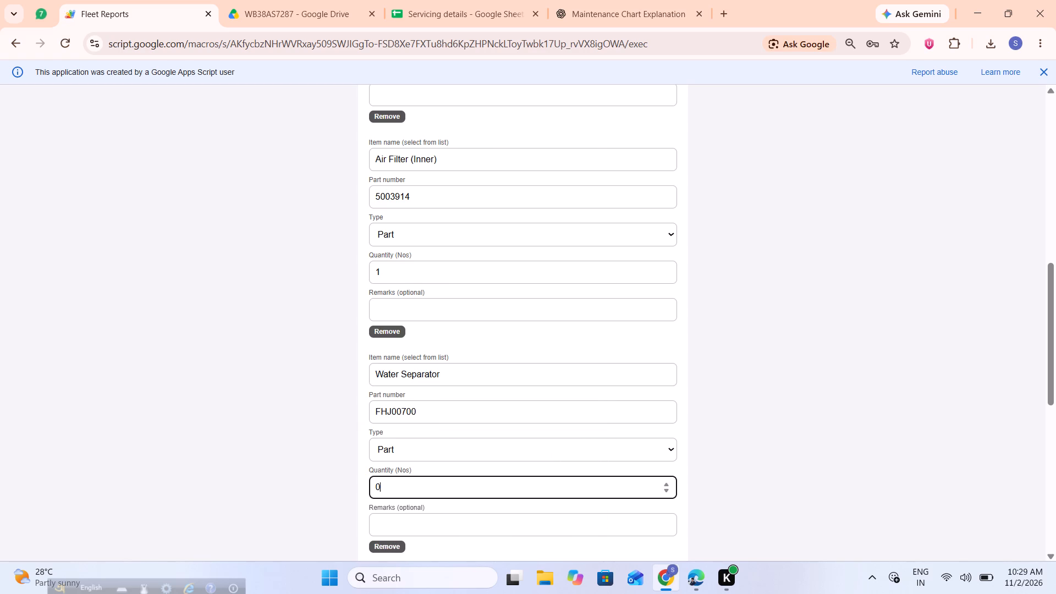
scroll(406, 480, "down", 1)
key("BackSpace")
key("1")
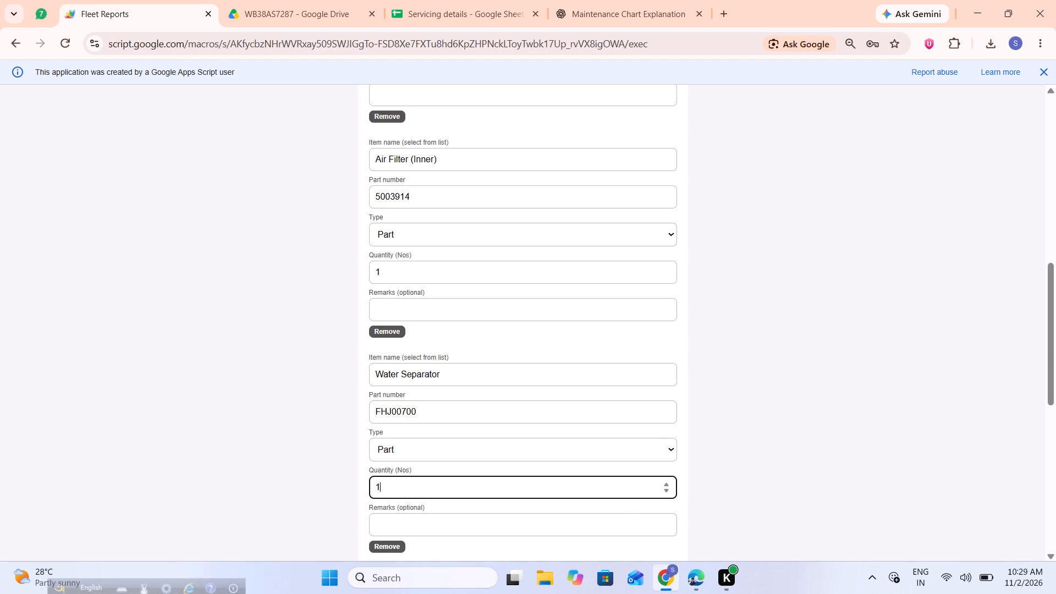
Add a fourth servicing item, Fuel Filter with part number F4000700, in quantity 1.
left_click(648, 514)
scroll(648, 514, "down", 2)
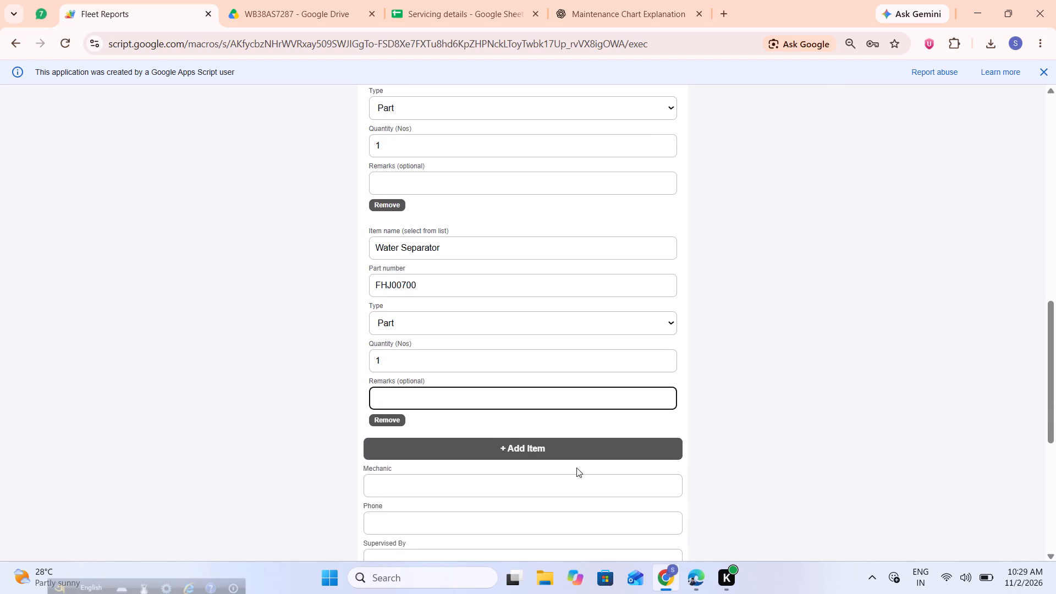
left_click(578, 450)
scroll(578, 450, "down", 1)
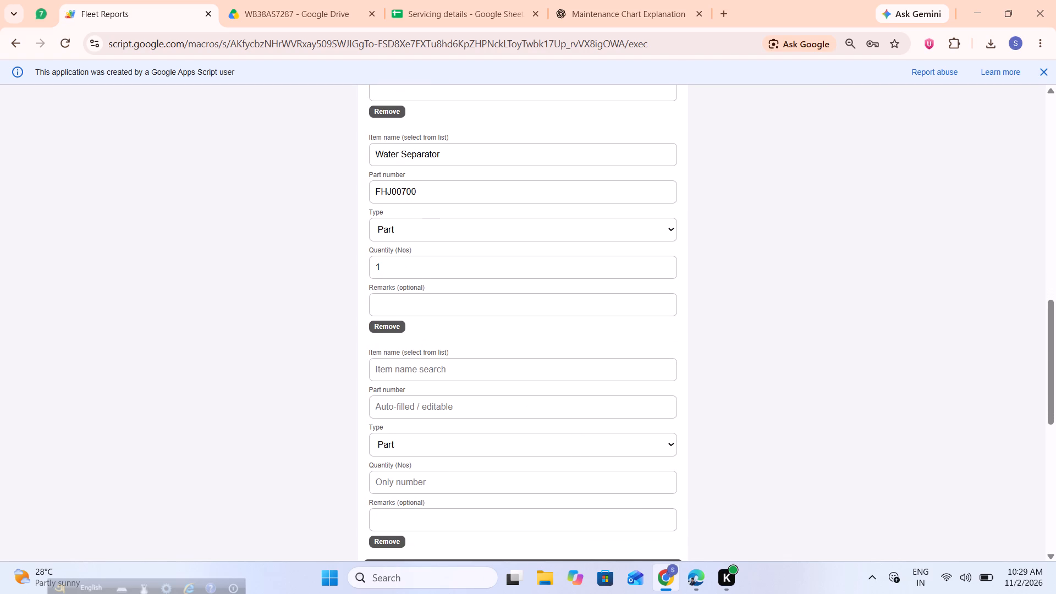
left_click(504, 370)
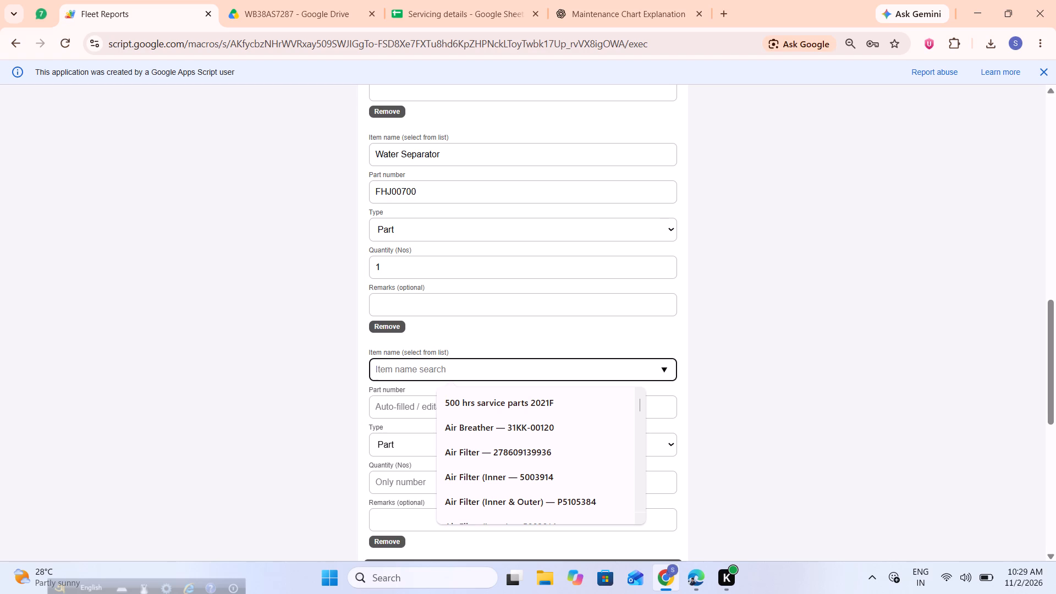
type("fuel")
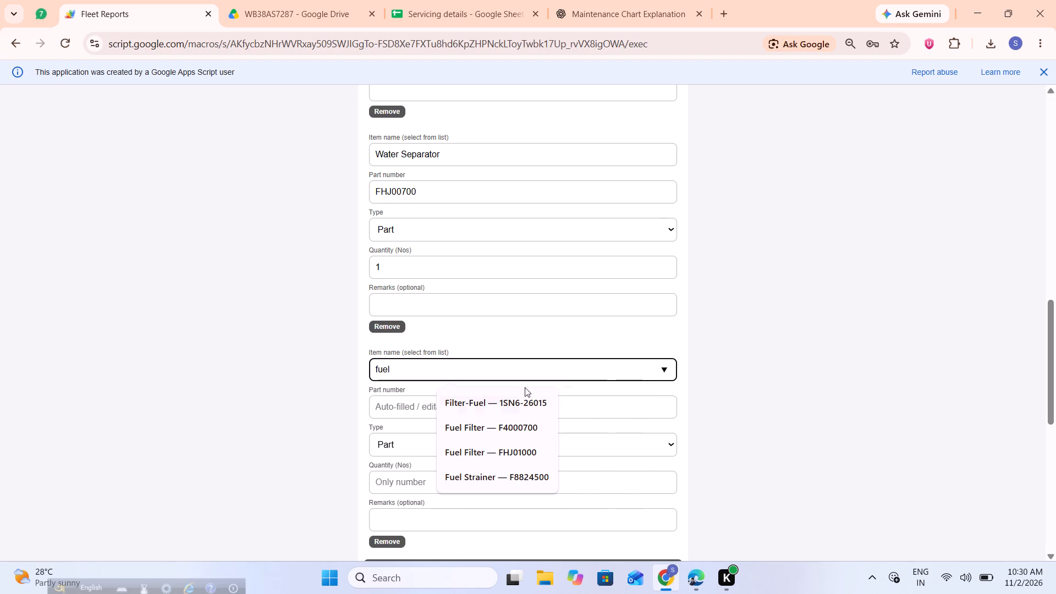
left_click(532, 421)
left_click(457, 446)
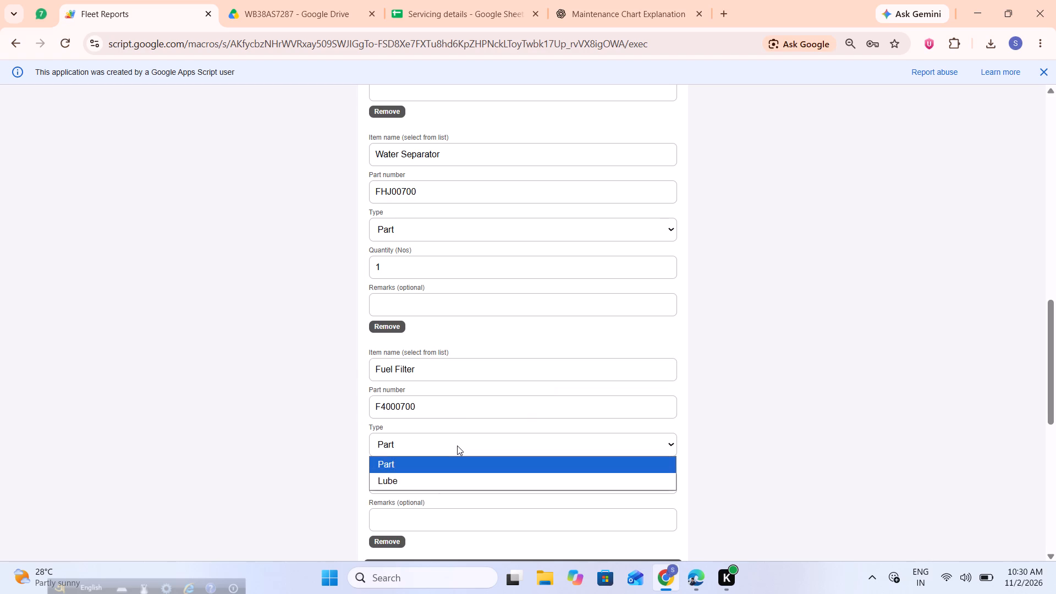
left_click(457, 446)
left_click(401, 482)
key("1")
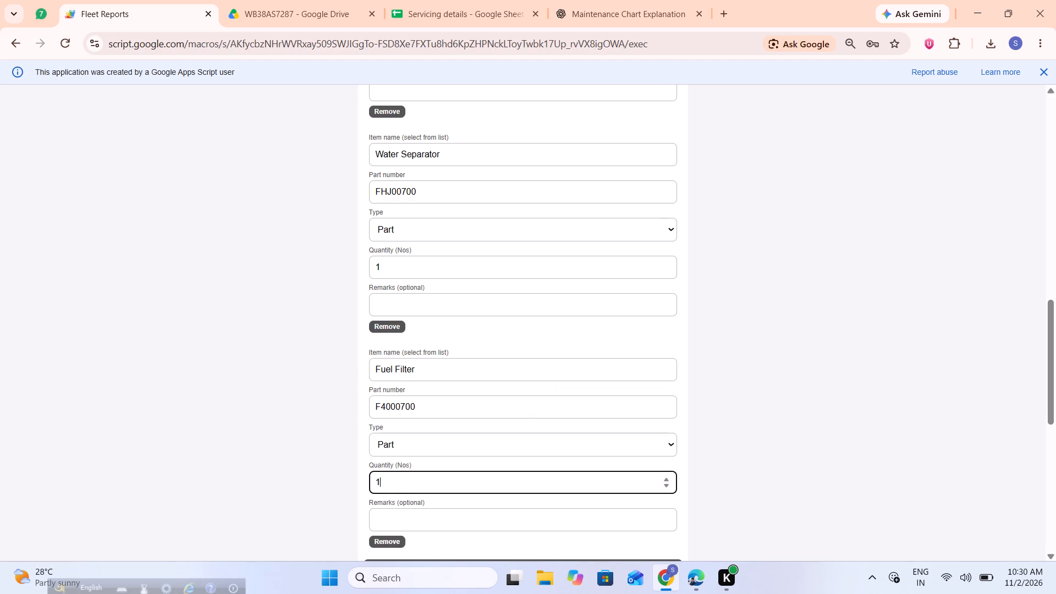
left_click(463, 501)
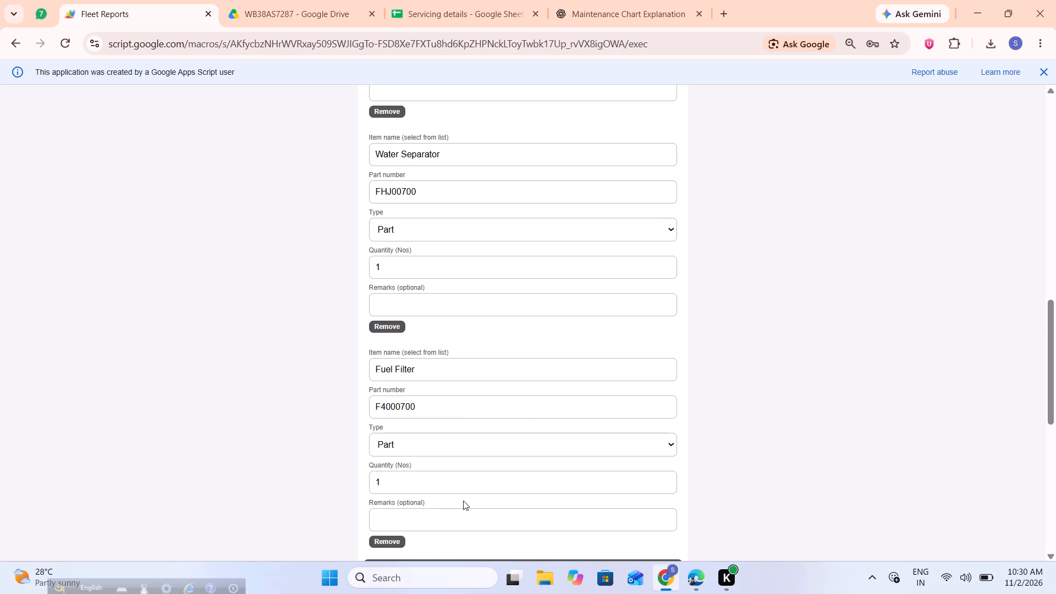
Add a fifth servicing item, Lube Filter with part number F7A05000, in quantity 1.
scroll(463, 501, "down", 2)
left_click(470, 446)
scroll(470, 446, "down", 2)
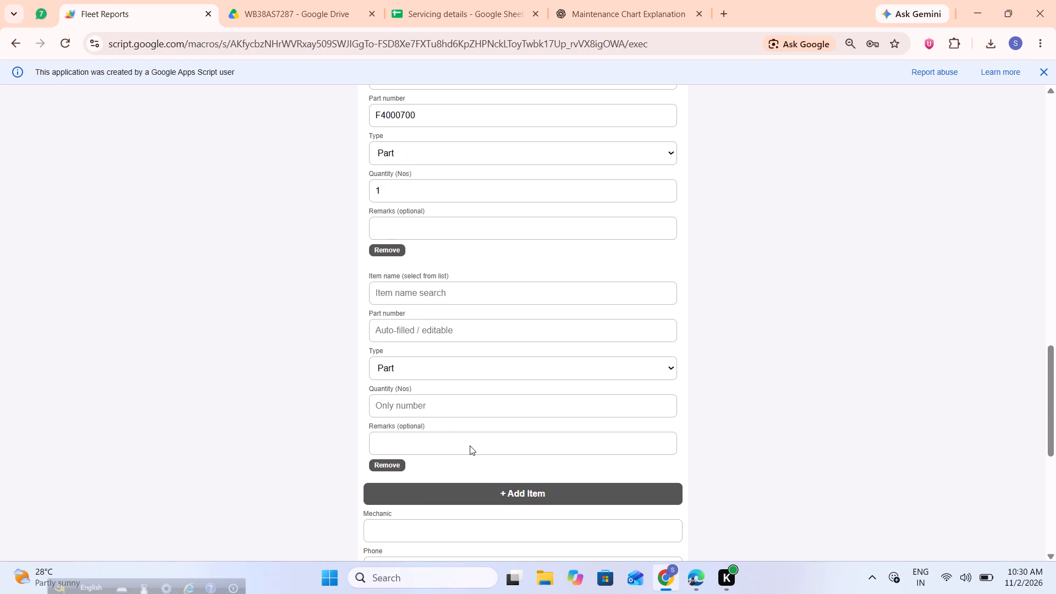
left_click(432, 293)
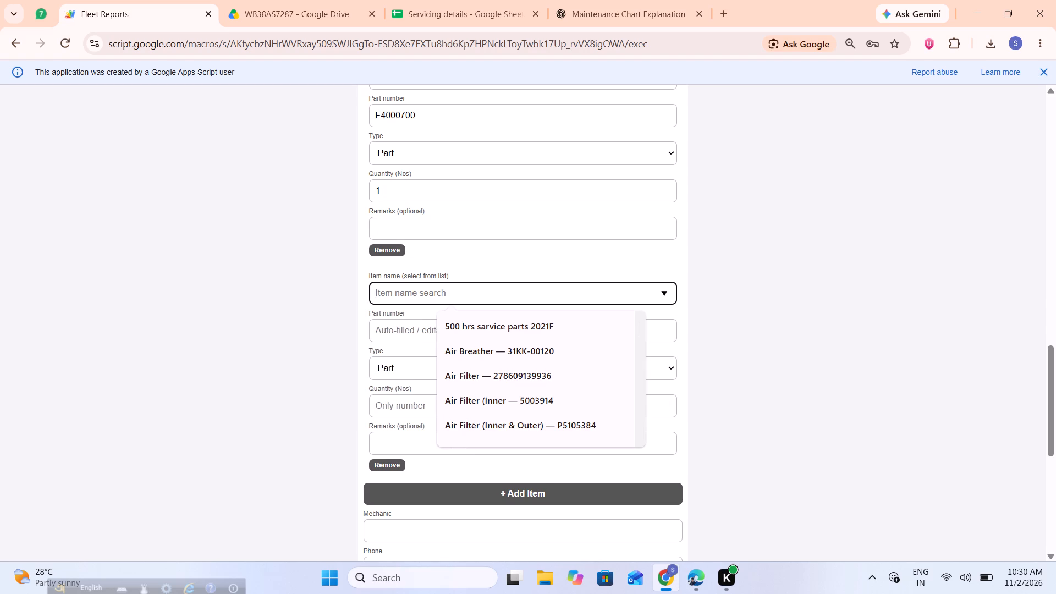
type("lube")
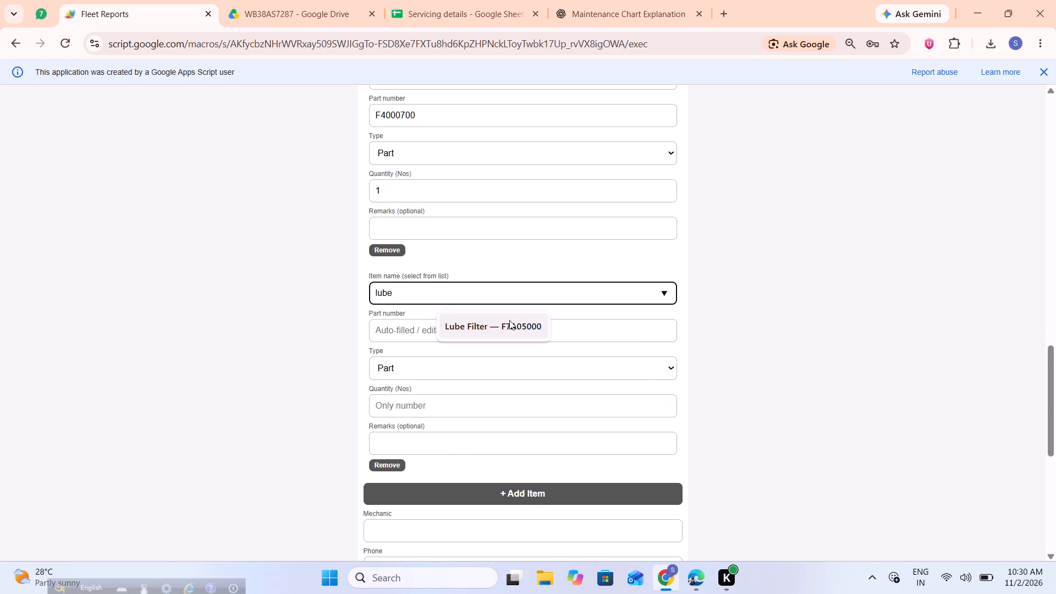
left_click(510, 320)
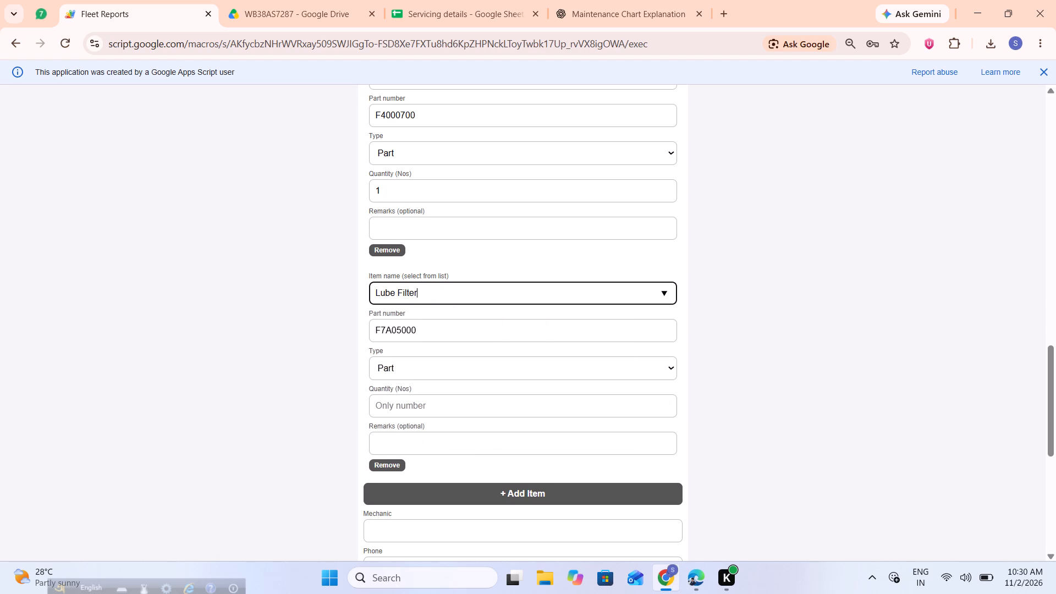
left_click(405, 405)
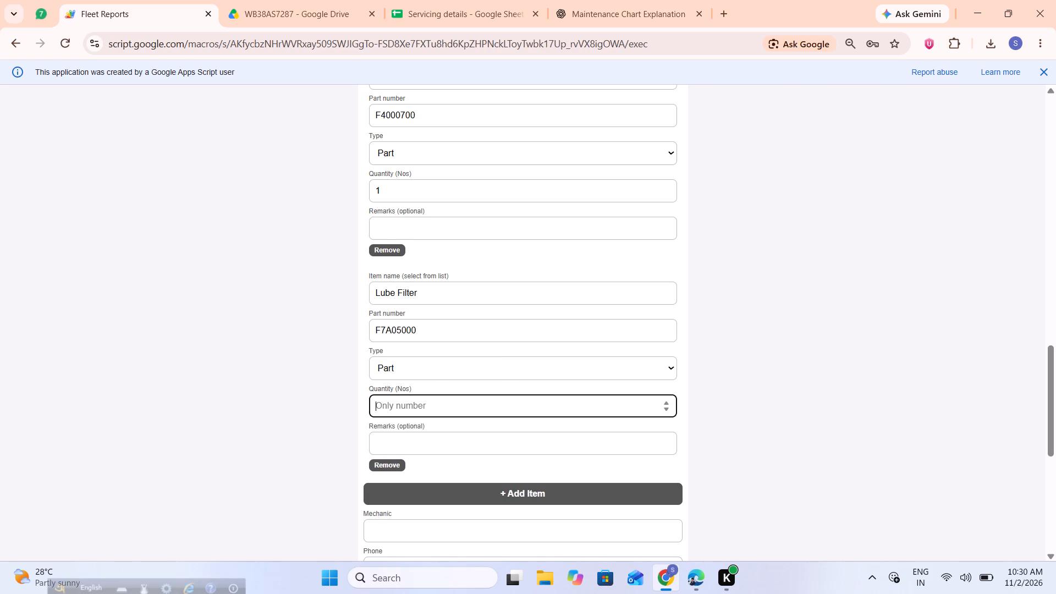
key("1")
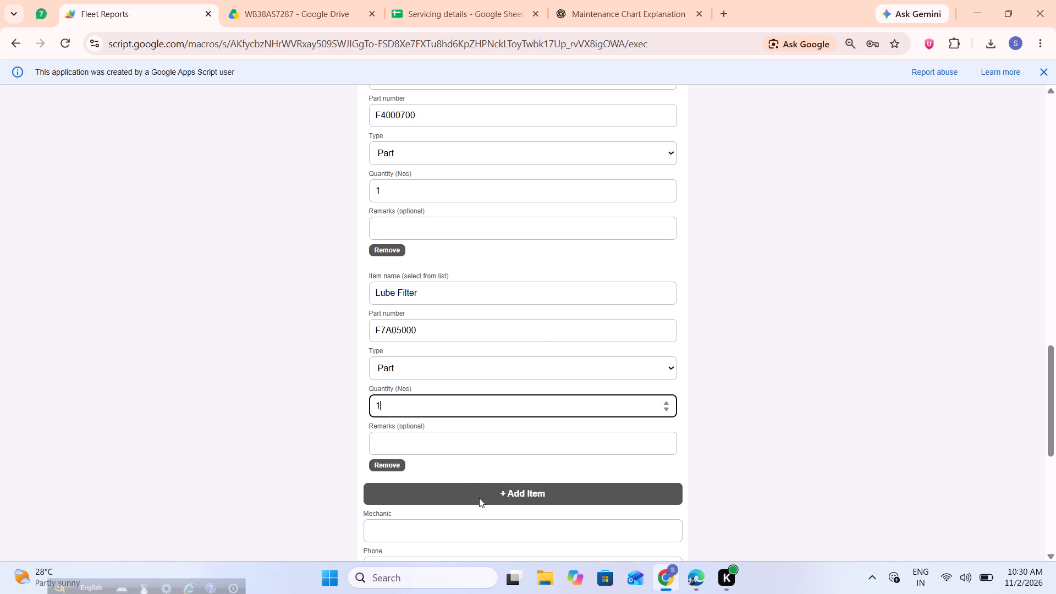
Add a sixth servicing item, Fuel Strainer with part number F8824500, in quantity 1.
left_click(479, 498)
scroll(479, 498, "down", 3)
left_click(437, 271)
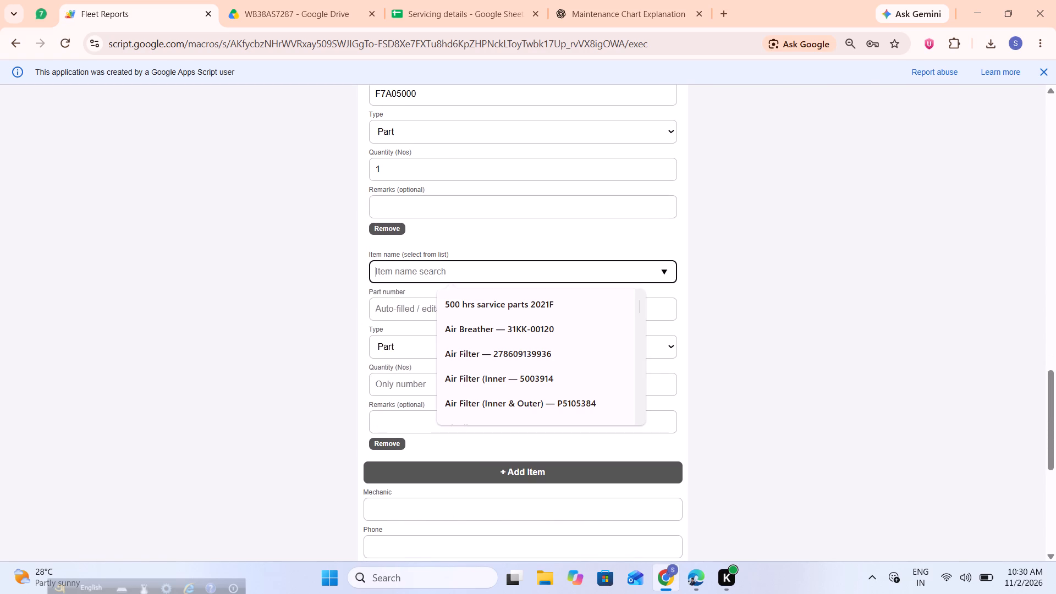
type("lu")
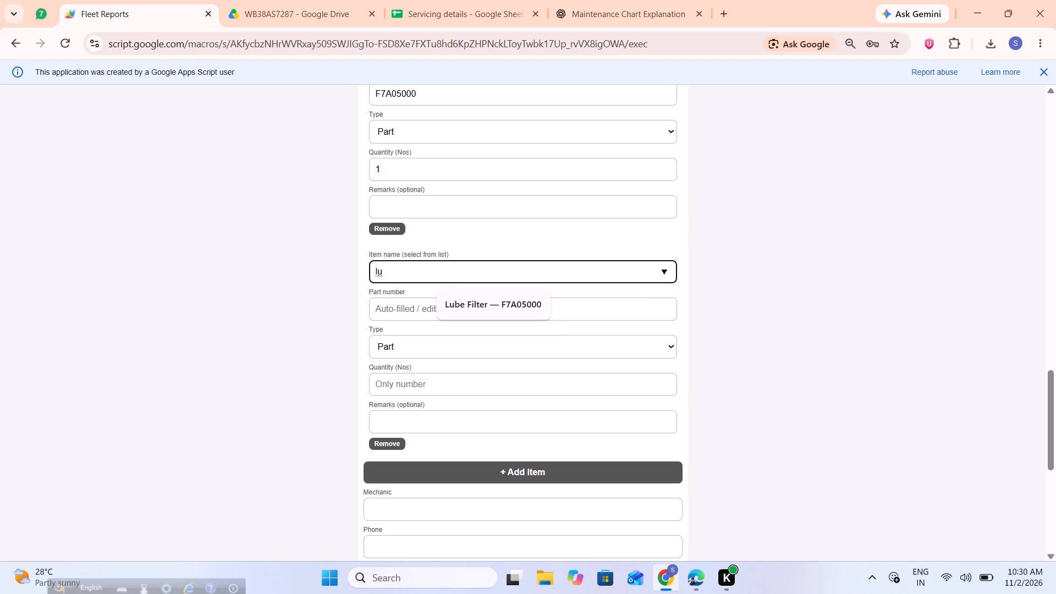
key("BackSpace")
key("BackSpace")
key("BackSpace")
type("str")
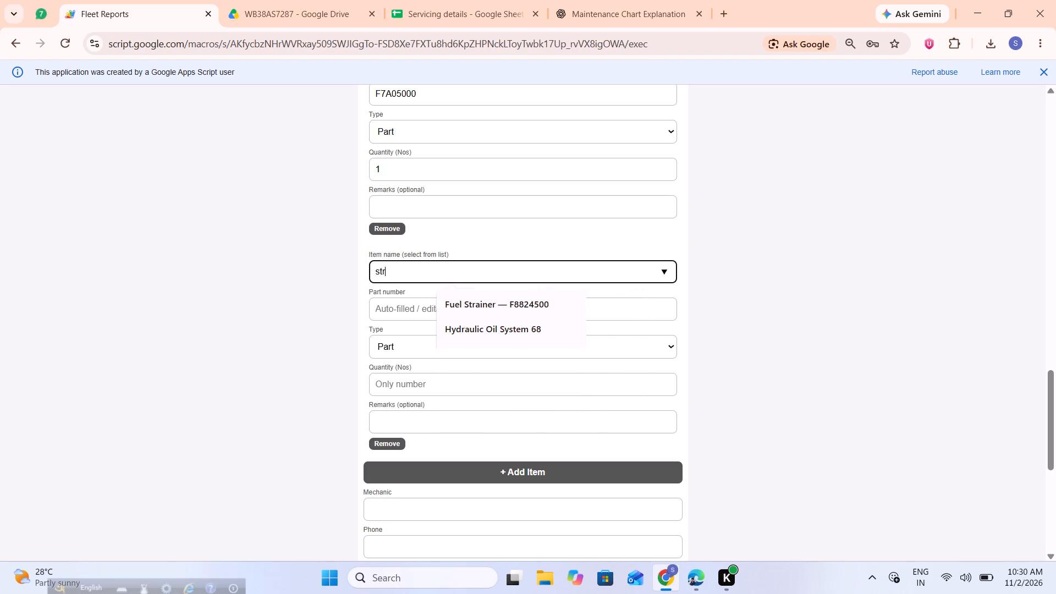
left_click(446, 308)
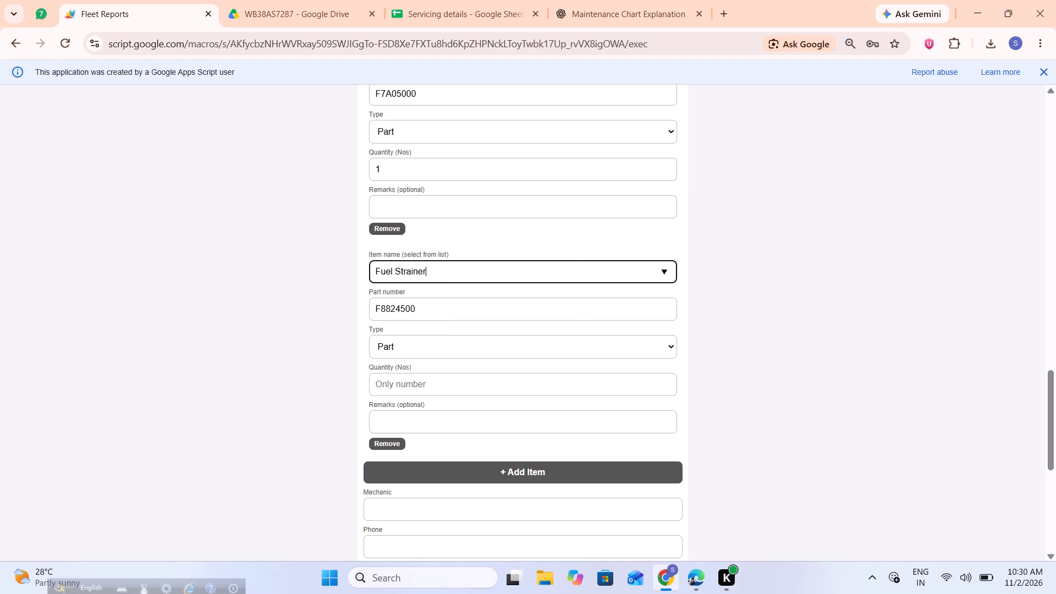
left_click(398, 379)
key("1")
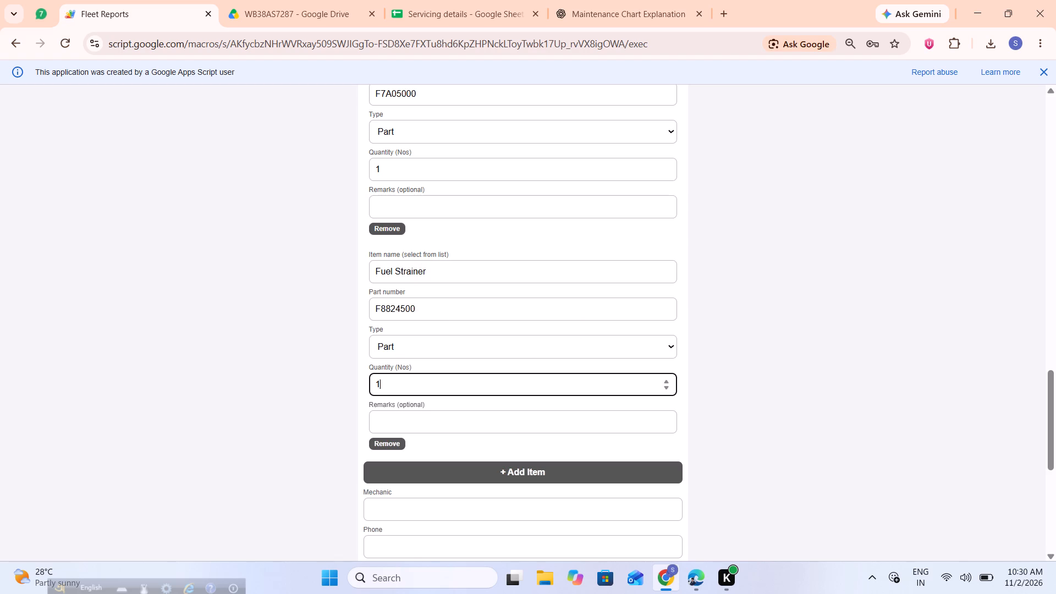
Add a seventh servicing item entry and search its item name for "hyd".
left_click(460, 470)
scroll(460, 470, "down", 3)
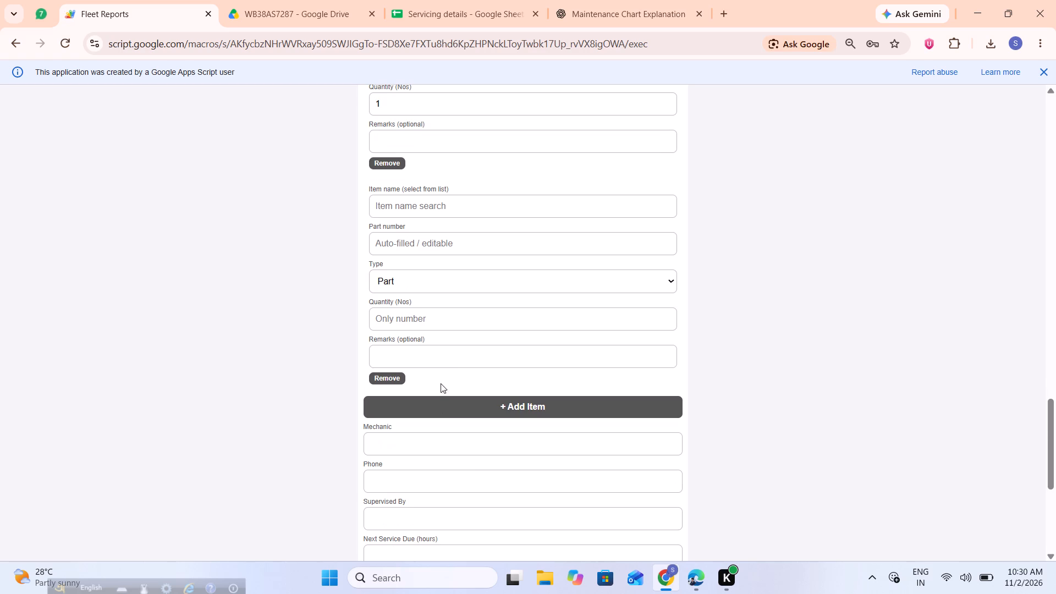
left_click(392, 215)
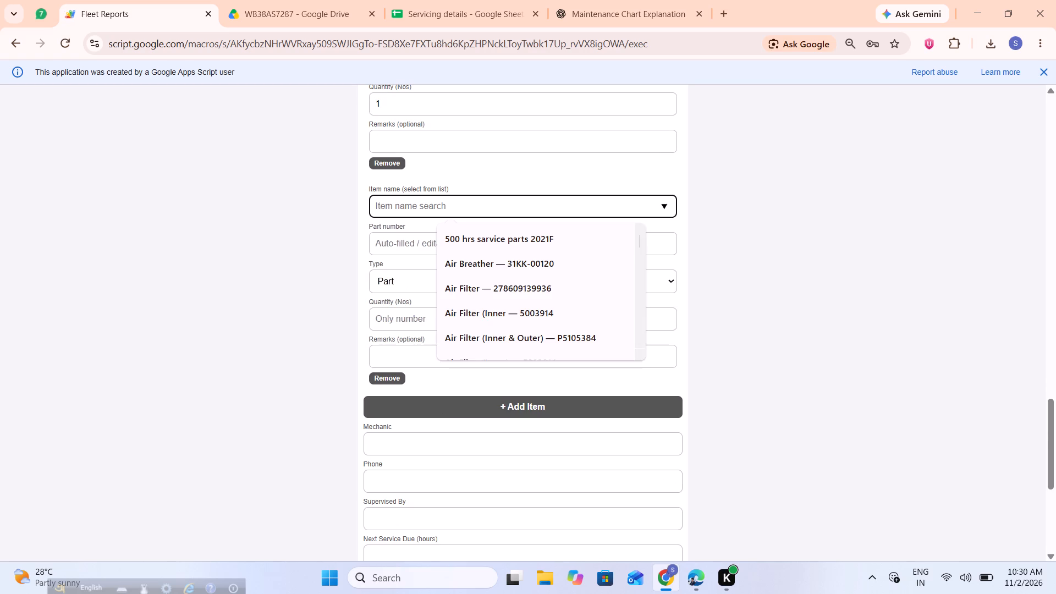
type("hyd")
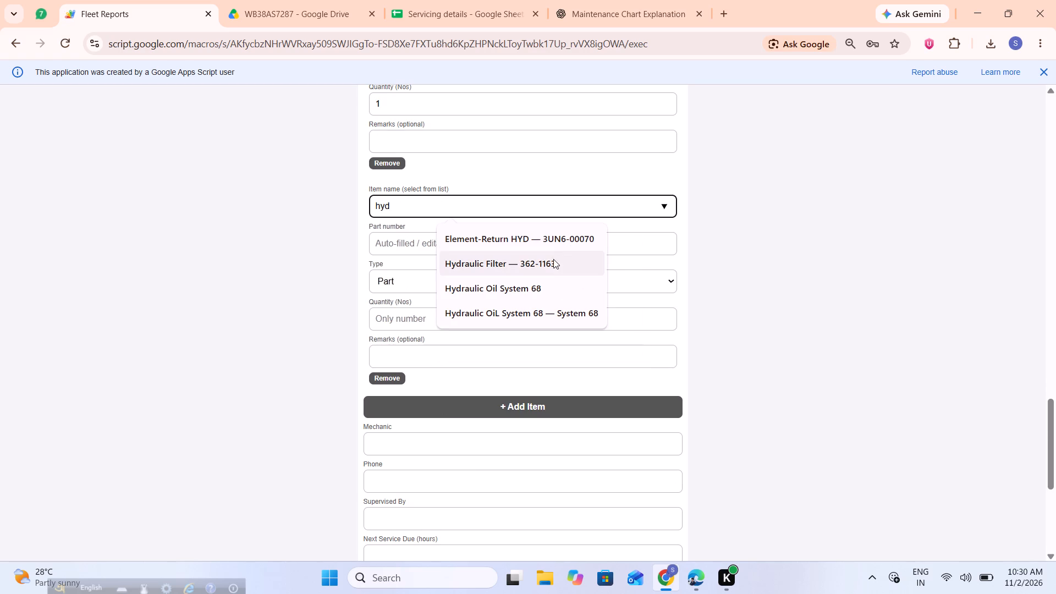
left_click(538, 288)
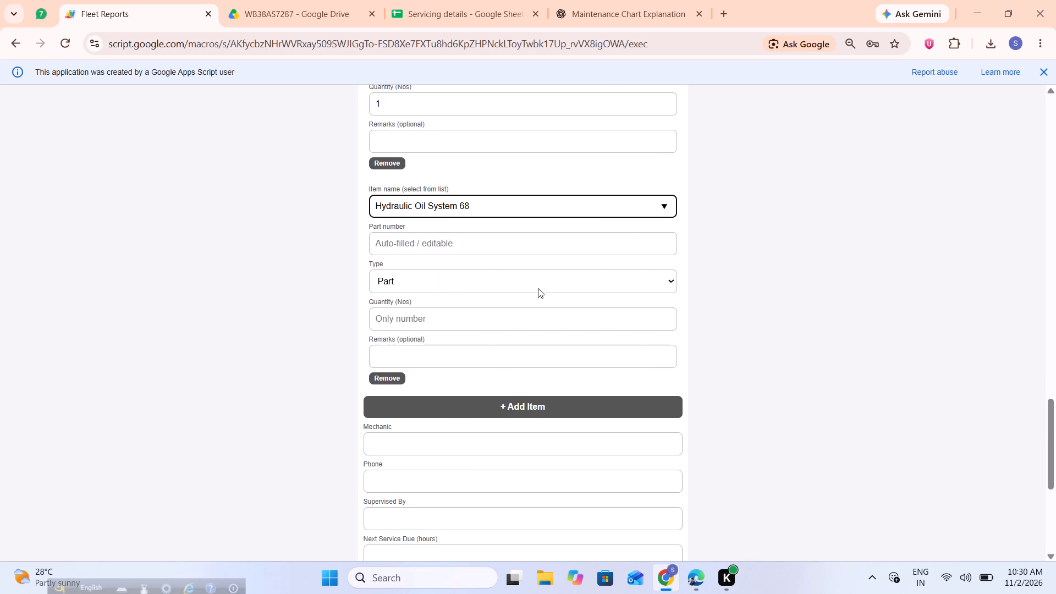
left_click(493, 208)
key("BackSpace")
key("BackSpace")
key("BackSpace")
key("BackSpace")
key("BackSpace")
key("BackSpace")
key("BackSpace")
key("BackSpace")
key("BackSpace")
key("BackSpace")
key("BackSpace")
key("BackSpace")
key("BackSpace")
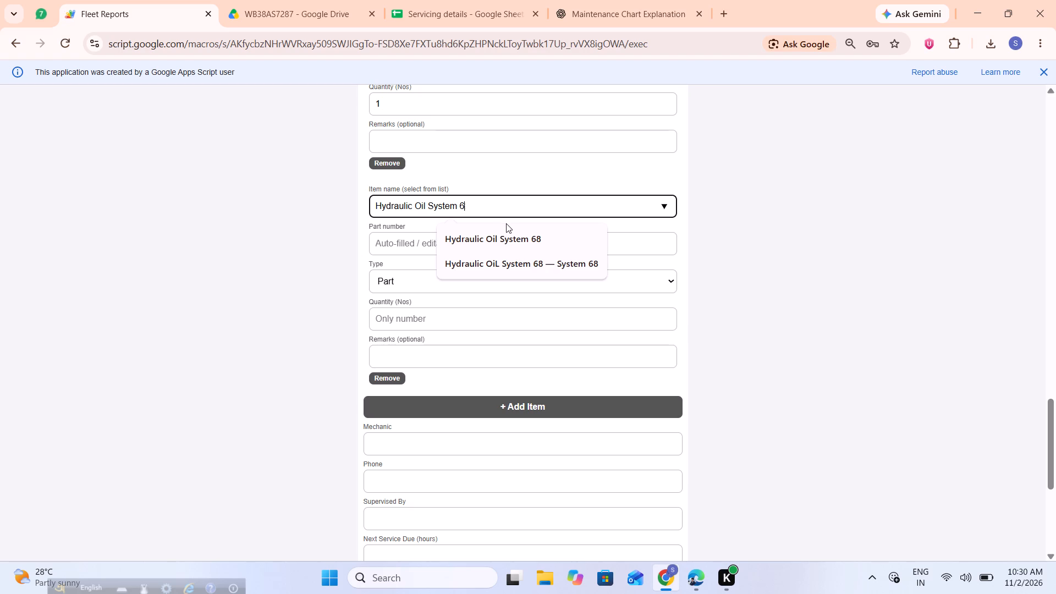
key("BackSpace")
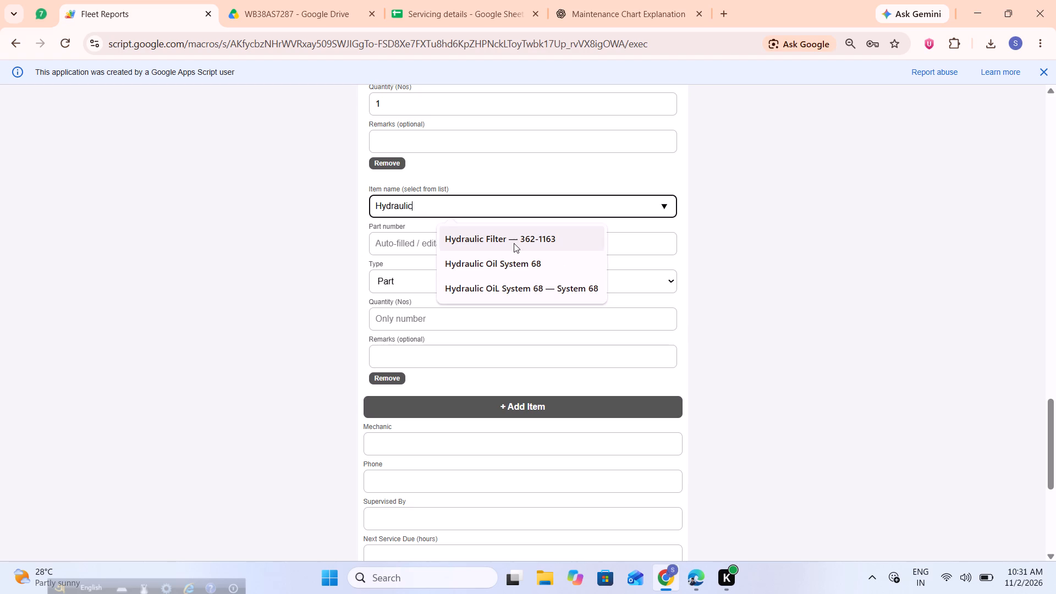
Set the seventh servicing item to Hydraulic Filter, part number 362-1163, with quantity 1.
left_click(514, 244)
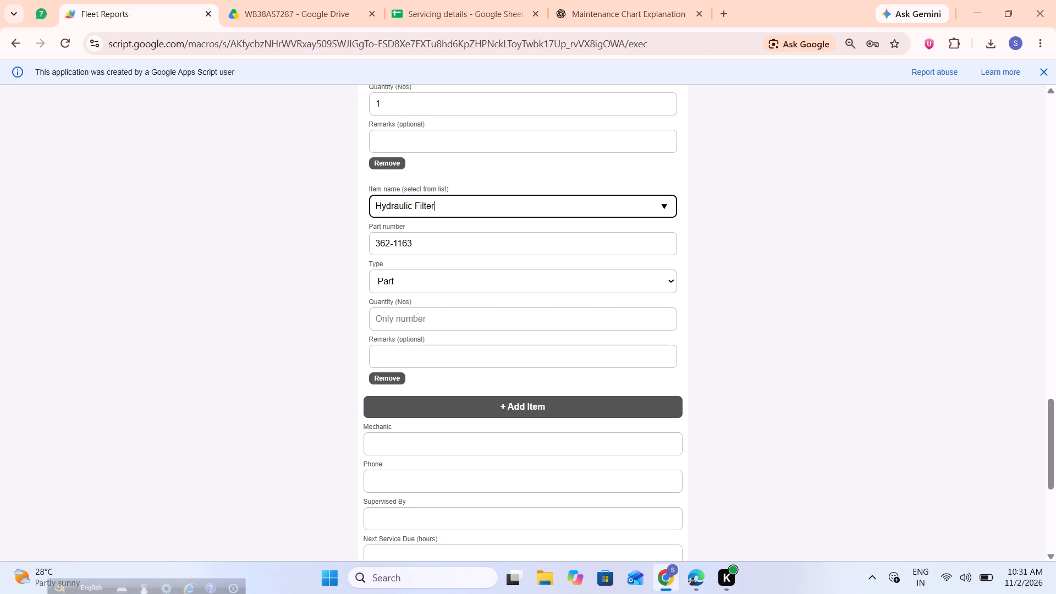
left_click(402, 313)
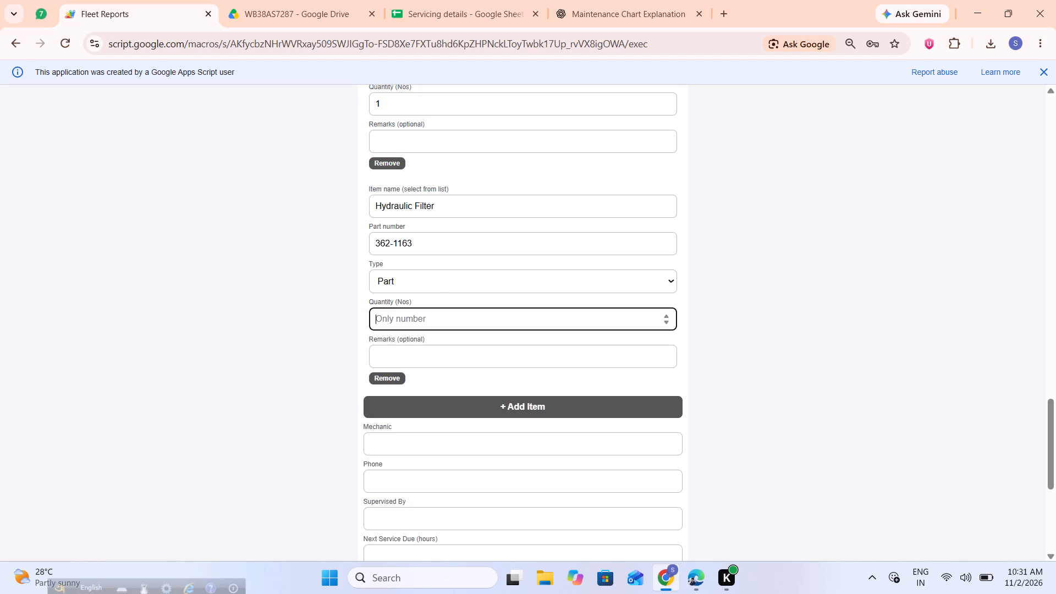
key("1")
Add an eighth servicing item, Transmission Filter with part number 80001655, in quantity 1 with the remark DUE.
left_click(447, 408)
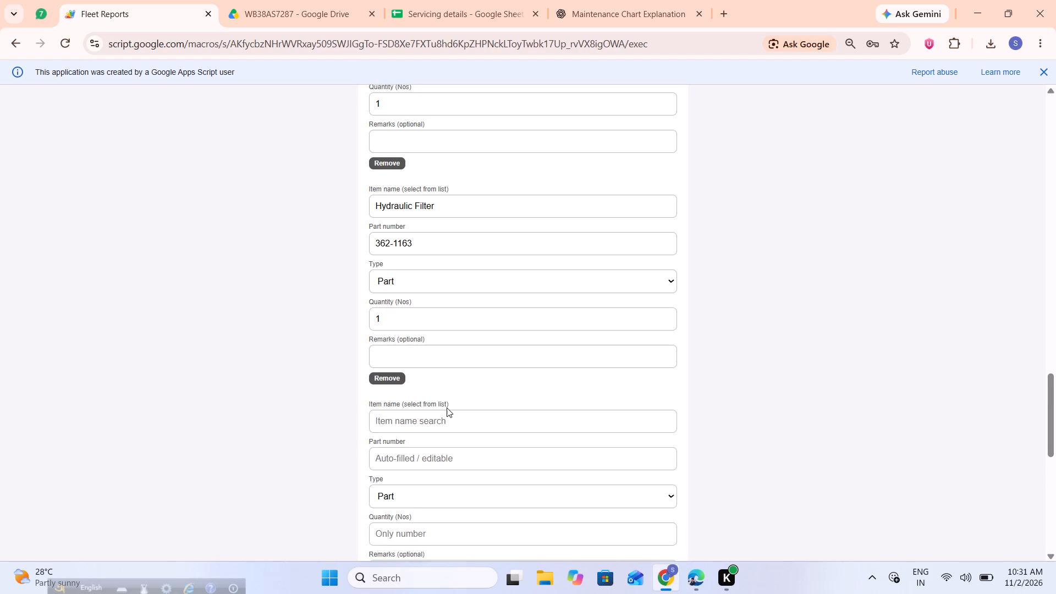
scroll(447, 408, "down", 1)
left_click(444, 345)
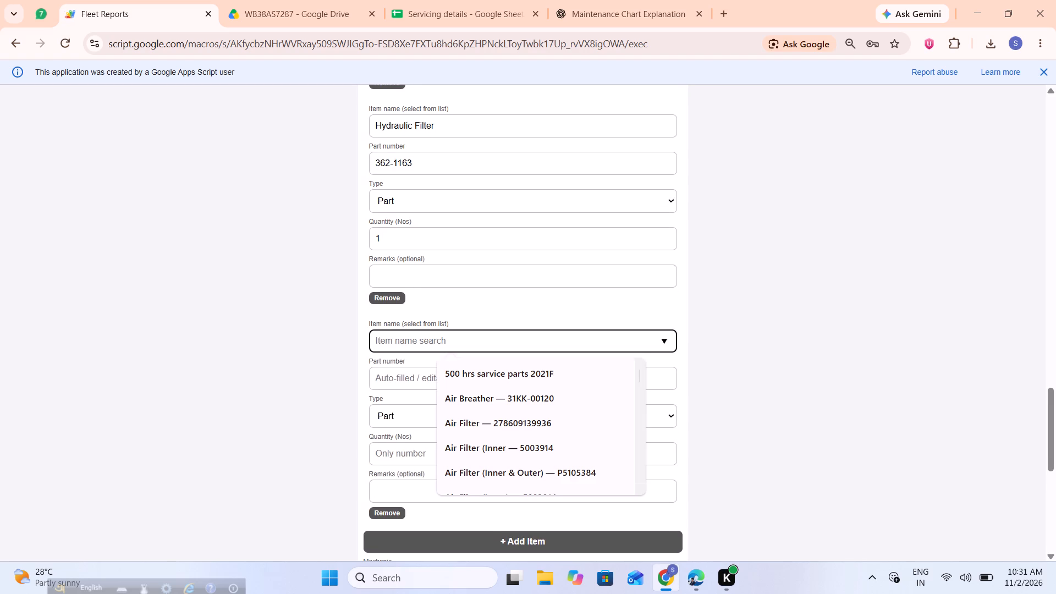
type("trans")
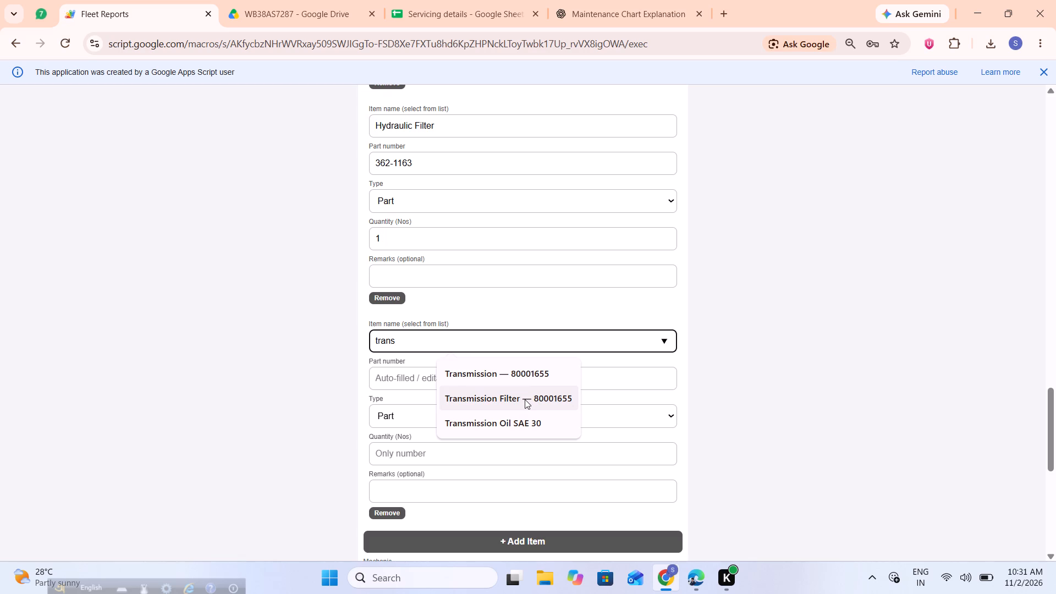
left_click(525, 399)
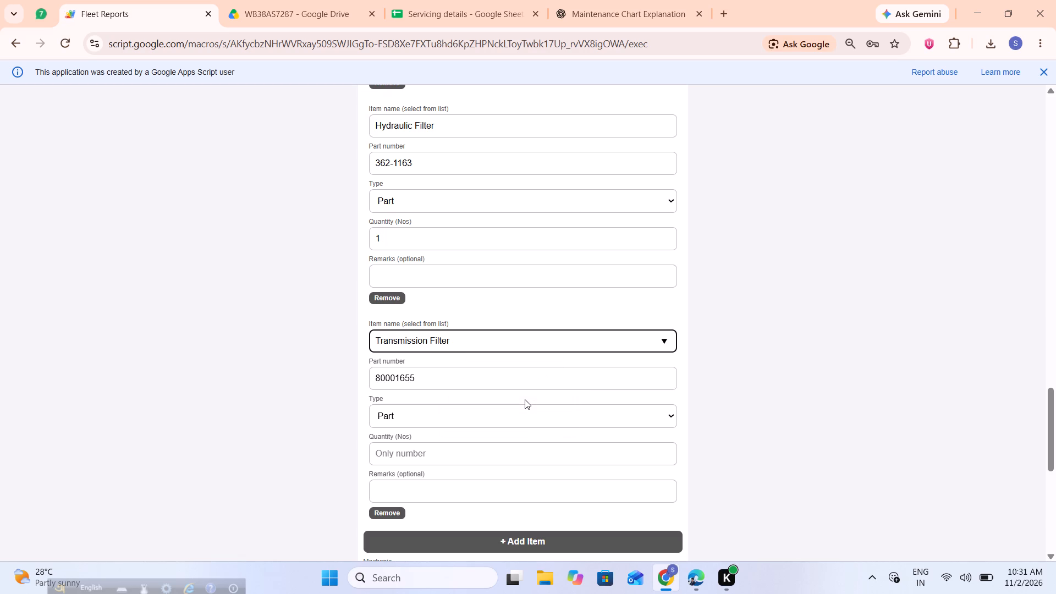
left_click(385, 450)
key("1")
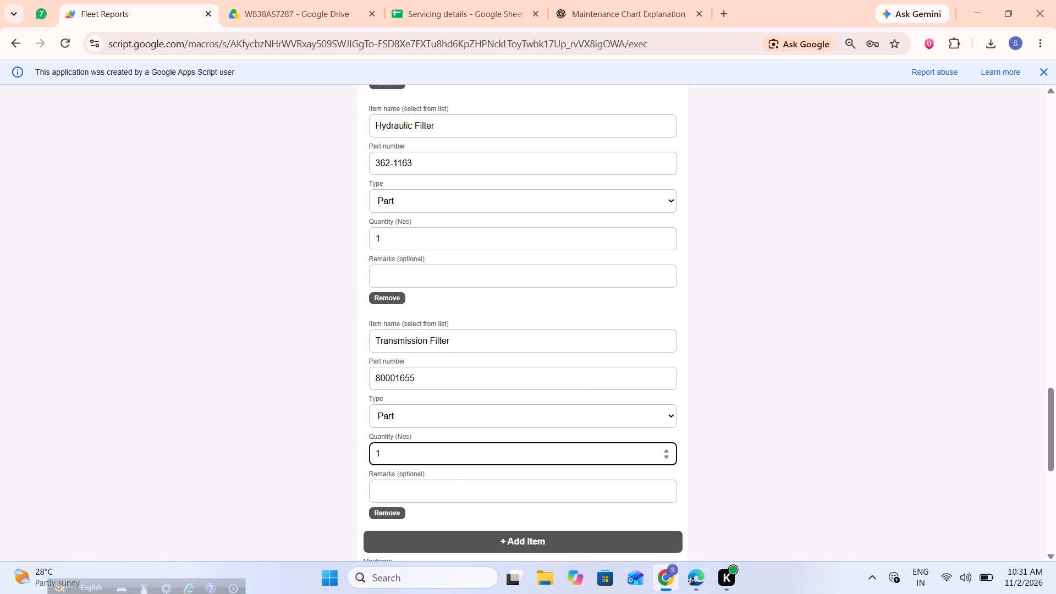
left_click(385, 486)
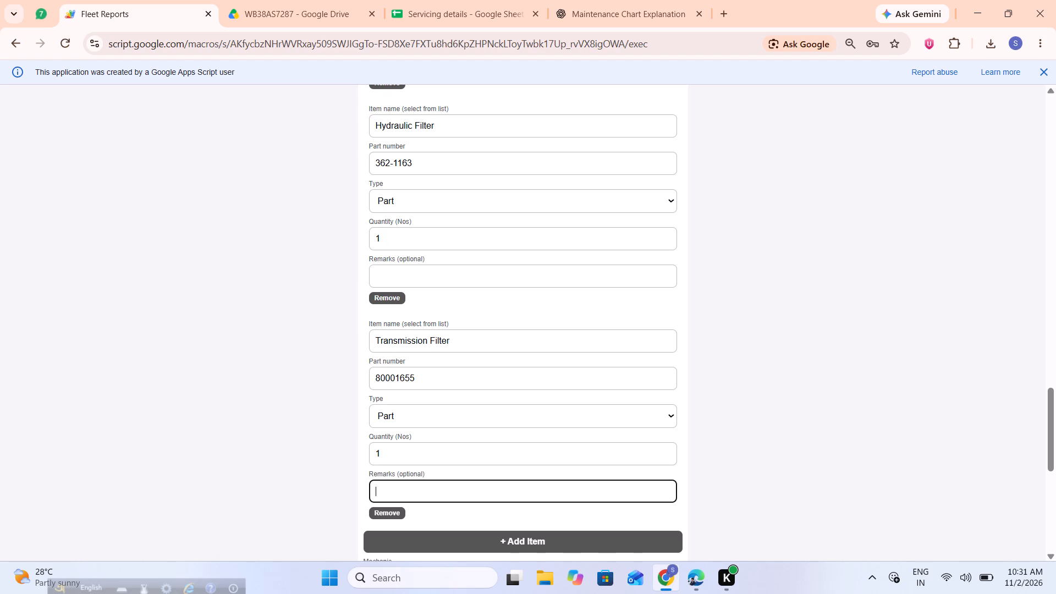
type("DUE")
Check the lubricants on the scanned LOADER 7287 sheet in Google Drive and add Engine Oil, part number 15W40, as the ninth servicing item.
left_click(442, 532)
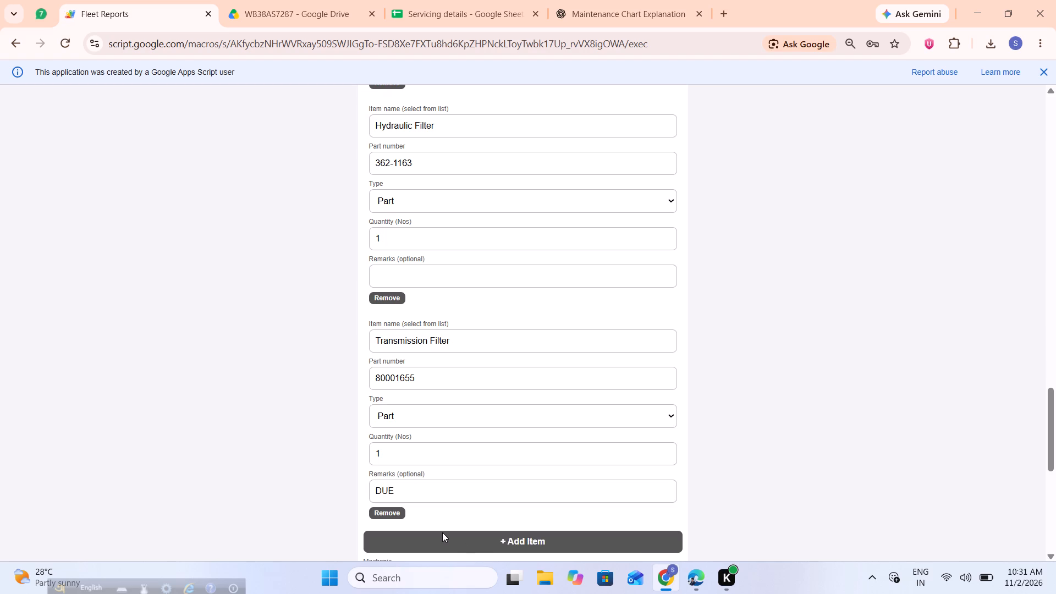
scroll(442, 532, "down", 4)
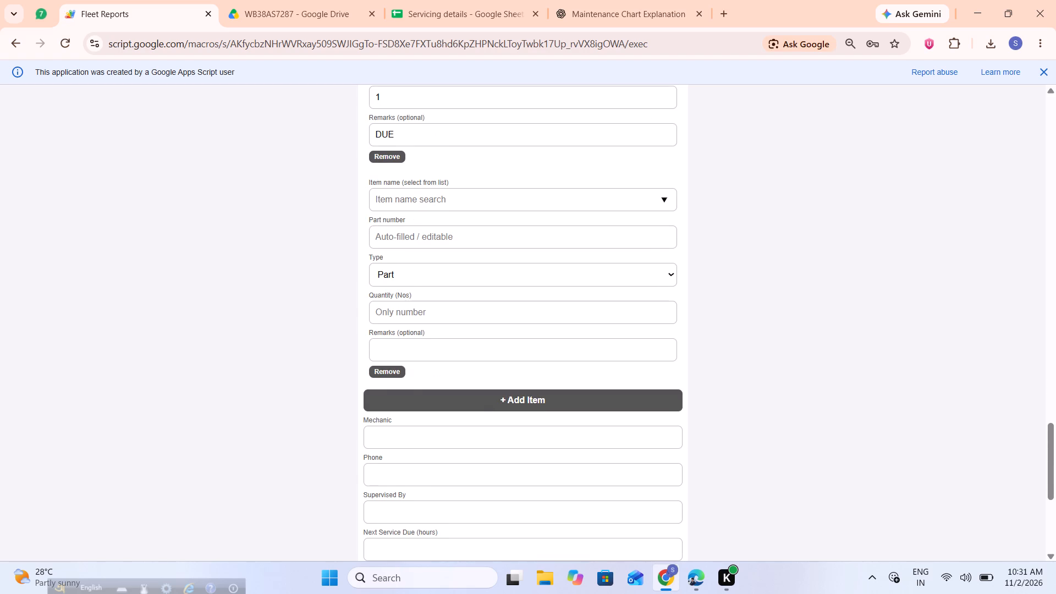
left_click(408, 205)
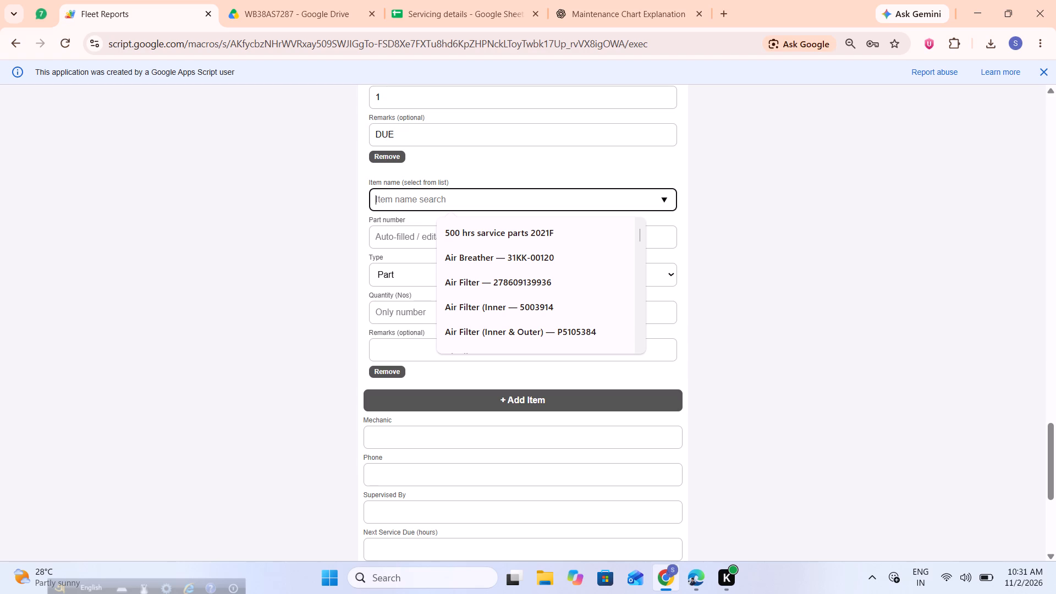
left_click(435, 0)
left_click(326, 0)
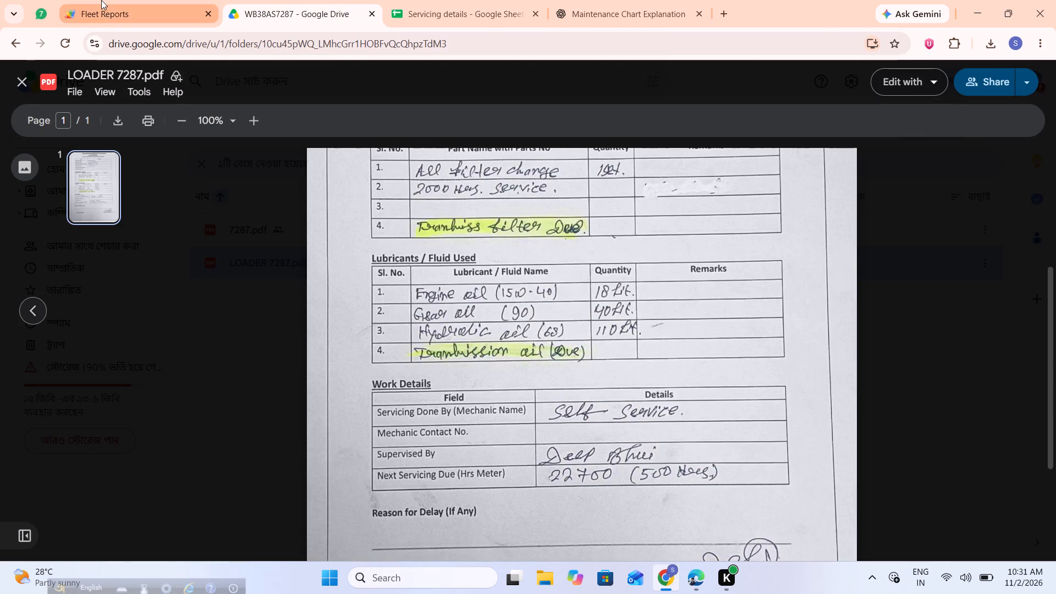
left_click_drag(101, 0, 222, 0)
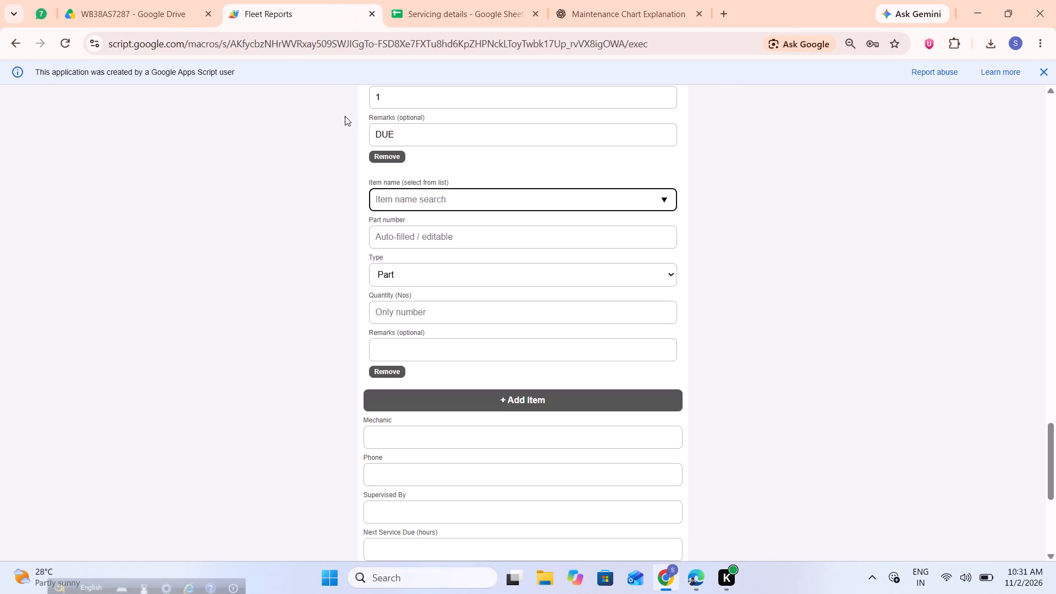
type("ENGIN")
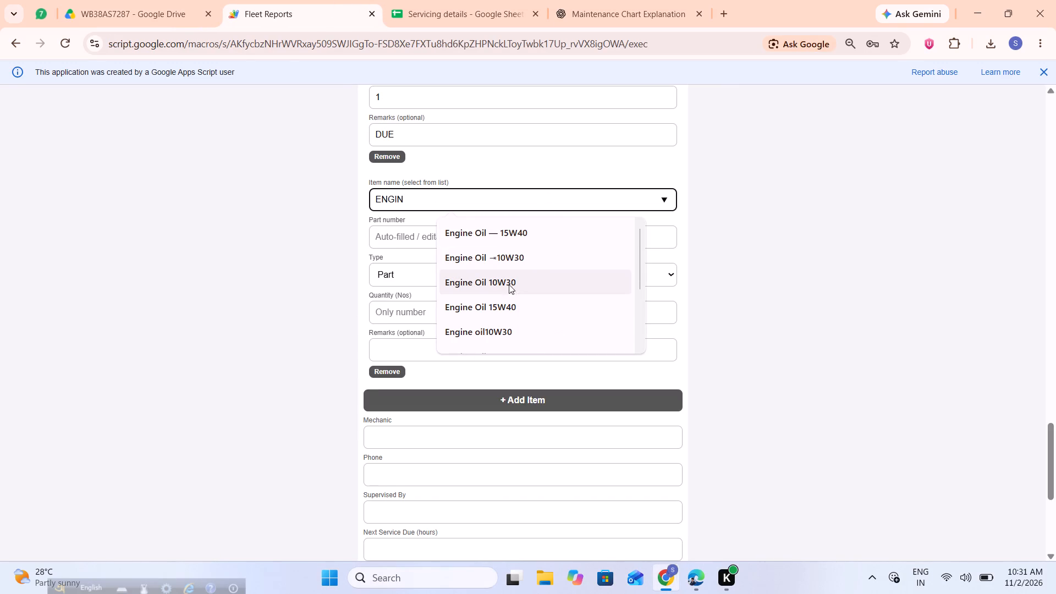
left_click(177, 0)
left_click(304, 0)
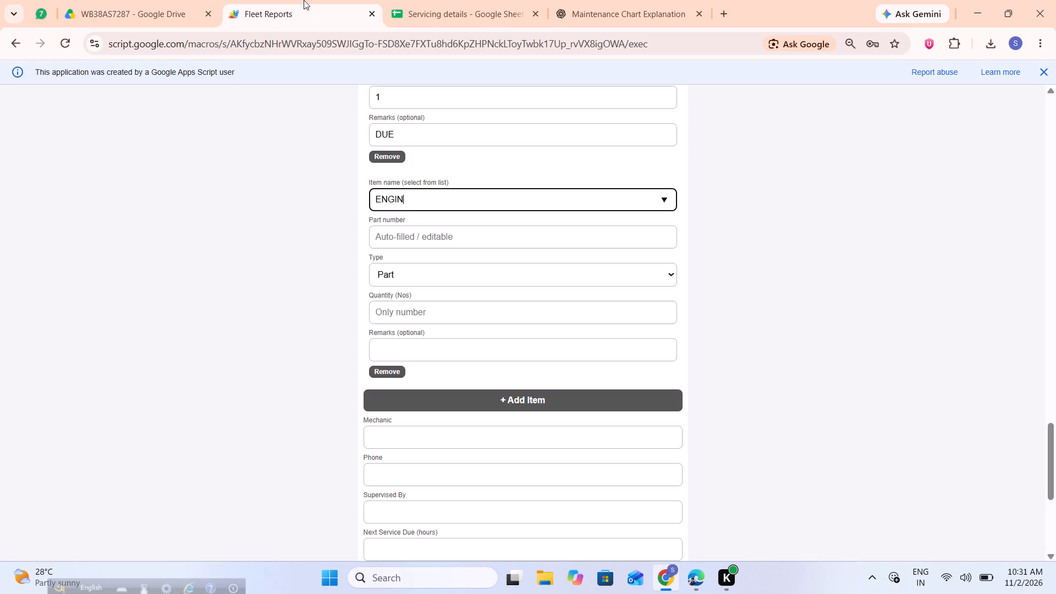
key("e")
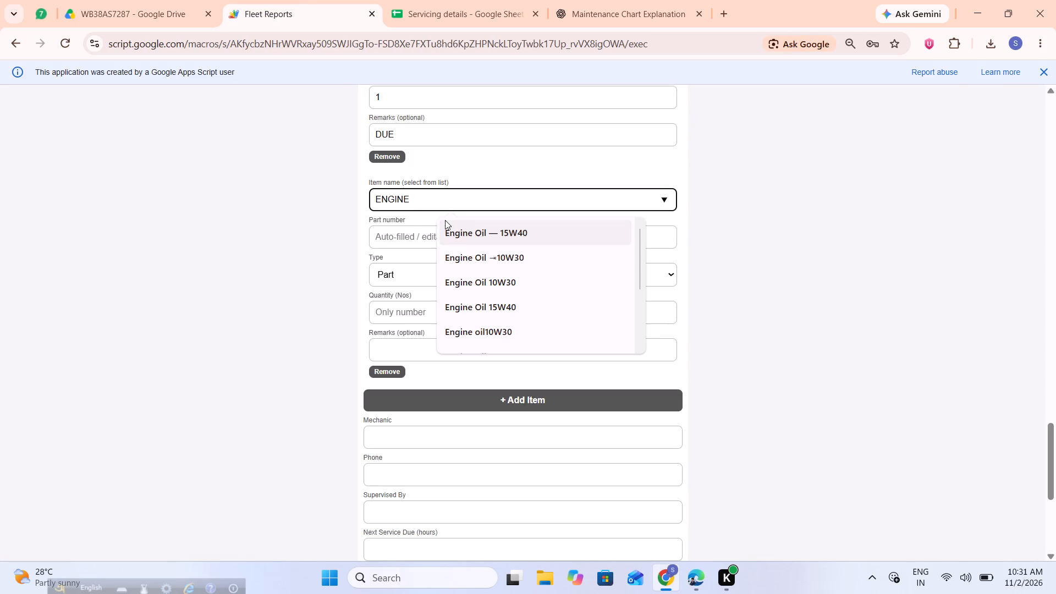
left_click(509, 230)
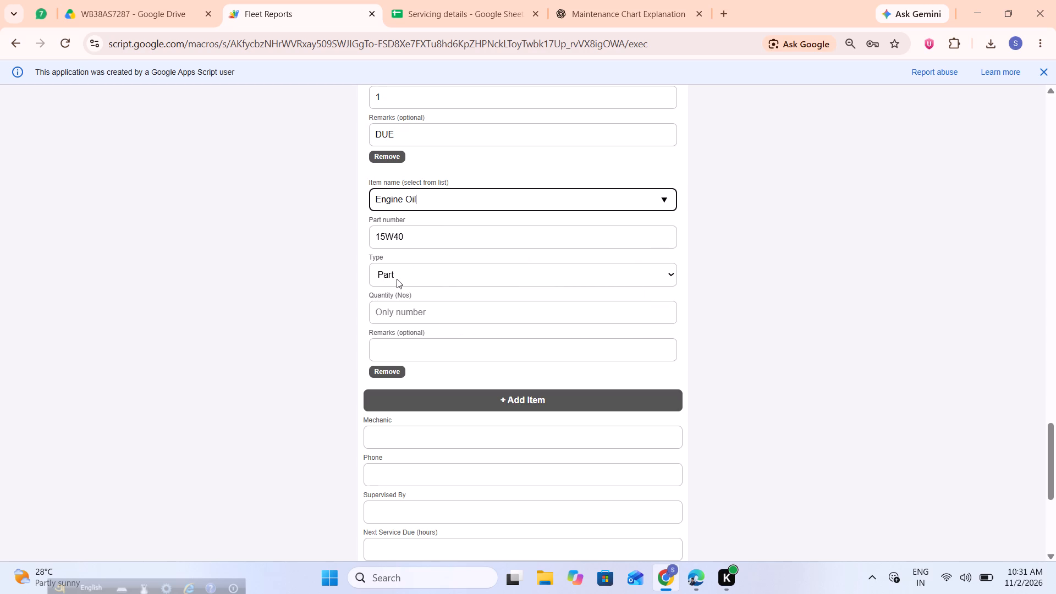
Set the Engine Oil item's type to Lube and its litres to 18, as on the scanned sheet.
left_click_drag(397, 279, 379, 308)
left_click(379, 308)
left_click(379, 308)
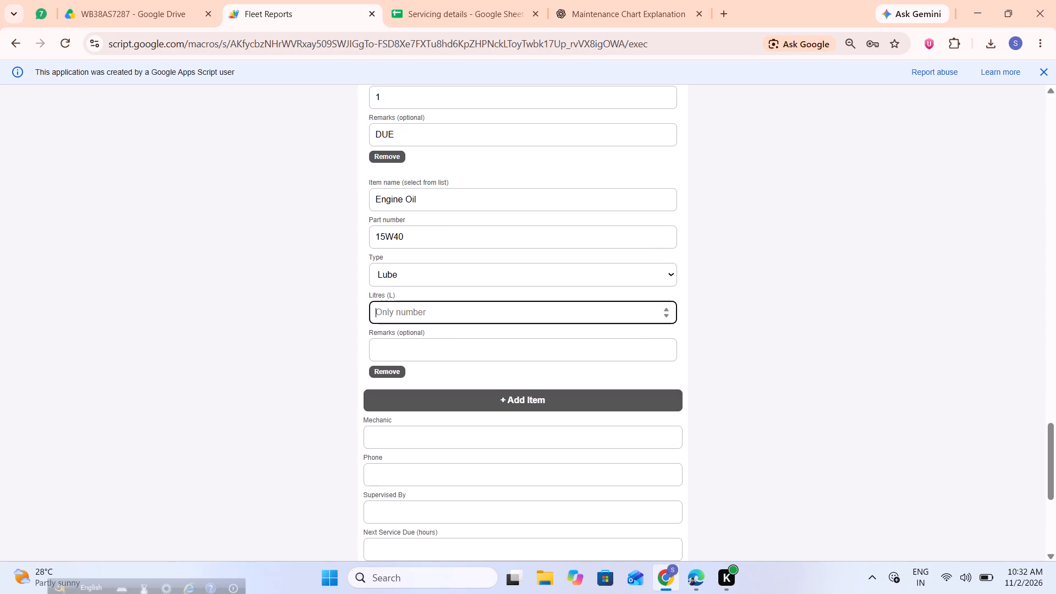
left_click(149, 0)
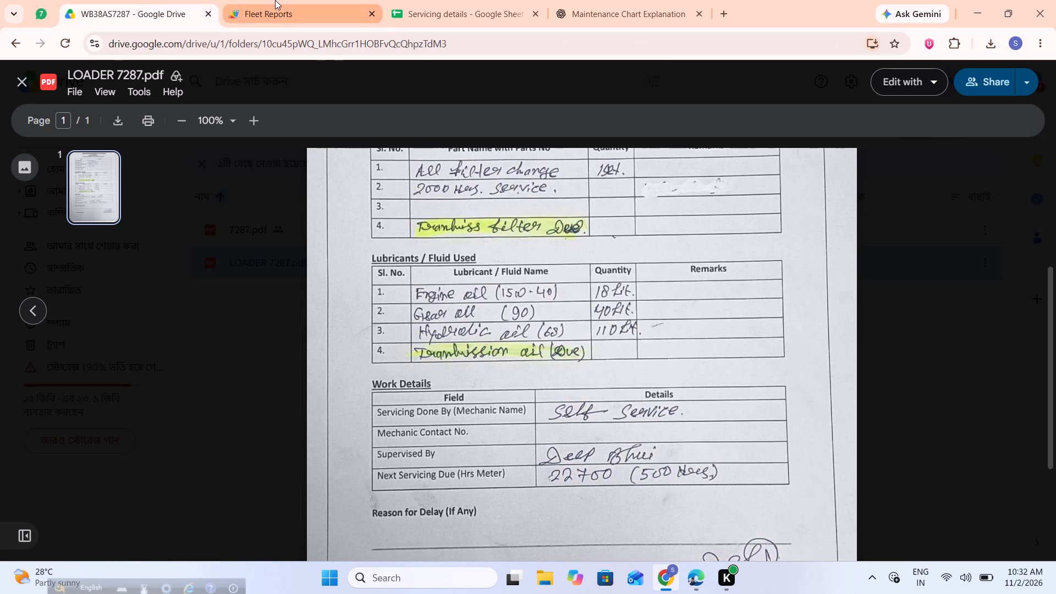
left_click(275, 0)
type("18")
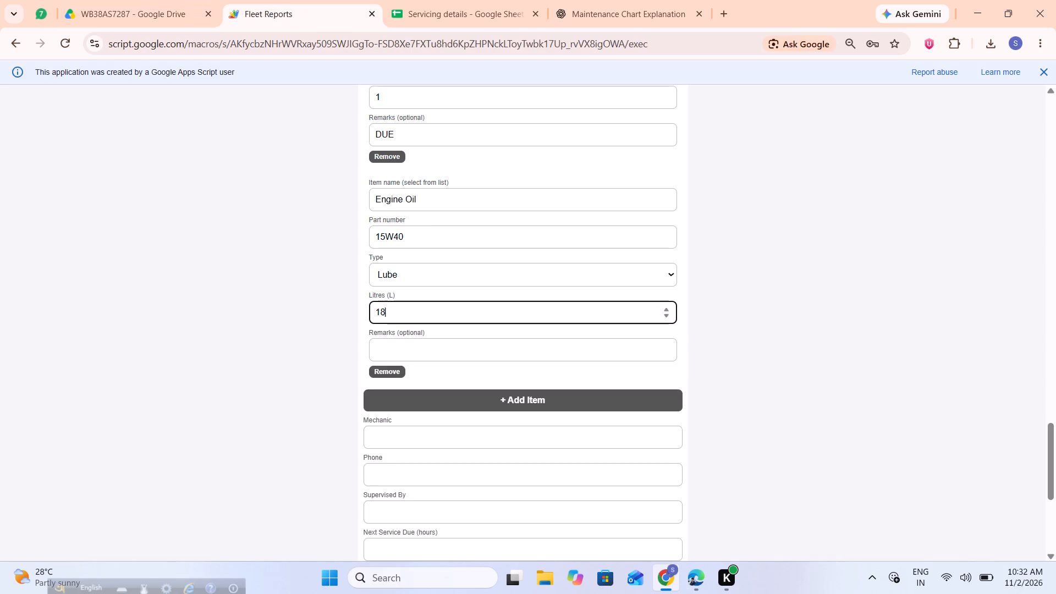
Add a tenth servicing item from the scanned sheet, Gear OIL 80W90, with type Lube and 40 litres.
left_click(535, 399)
scroll(535, 399, "down", 1)
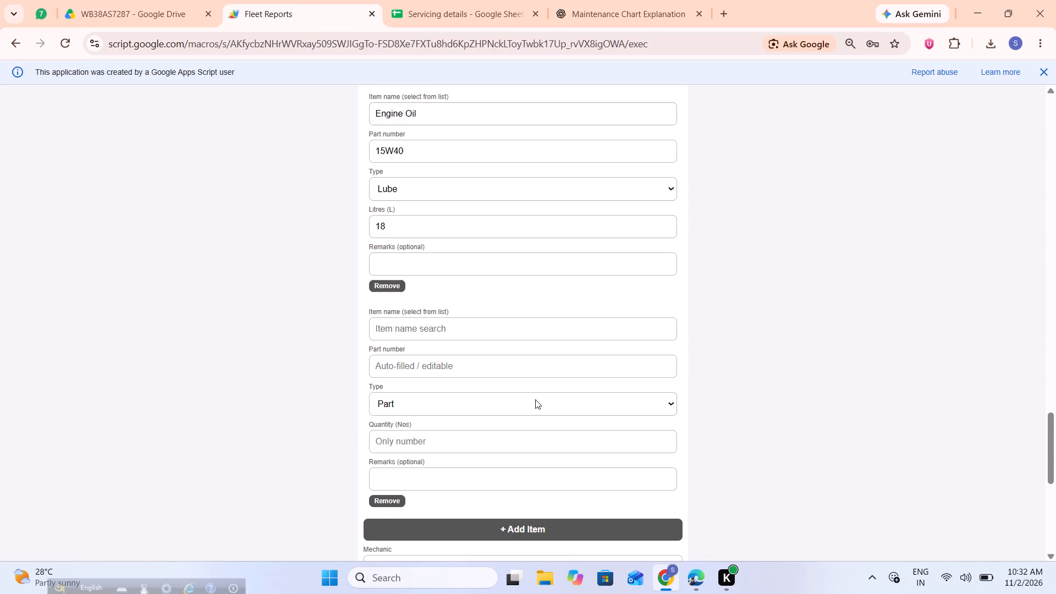
scroll(535, 399, "down", 1)
left_click(447, 298)
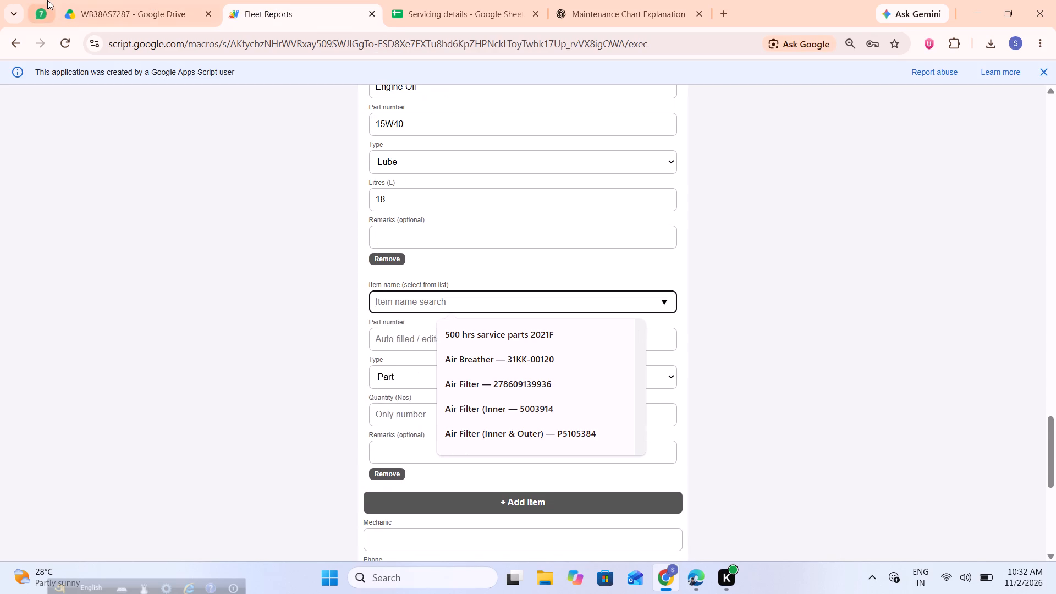
left_click(108, 0)
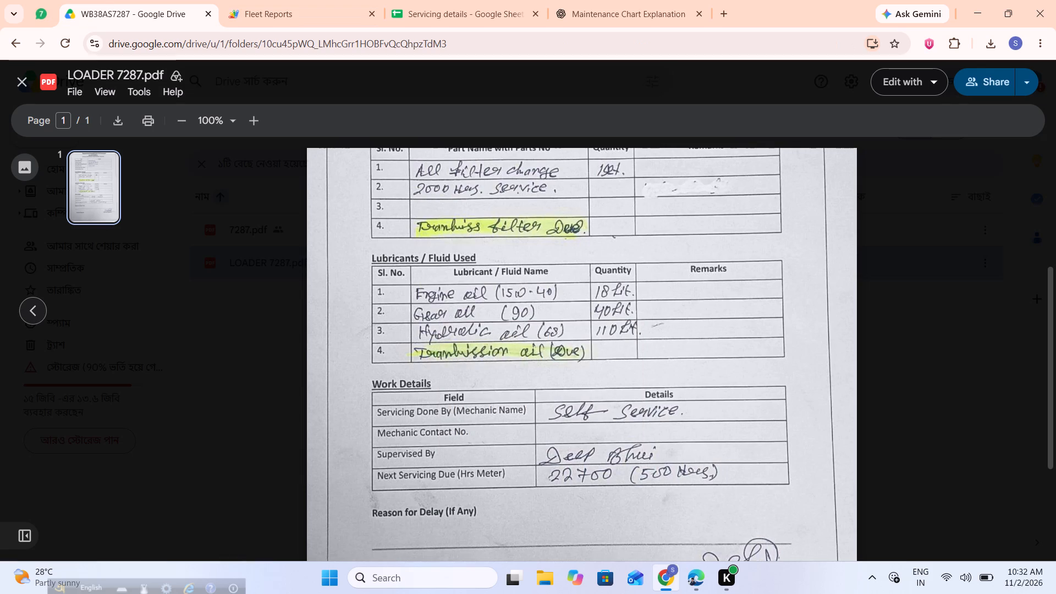
left_click(271, 0)
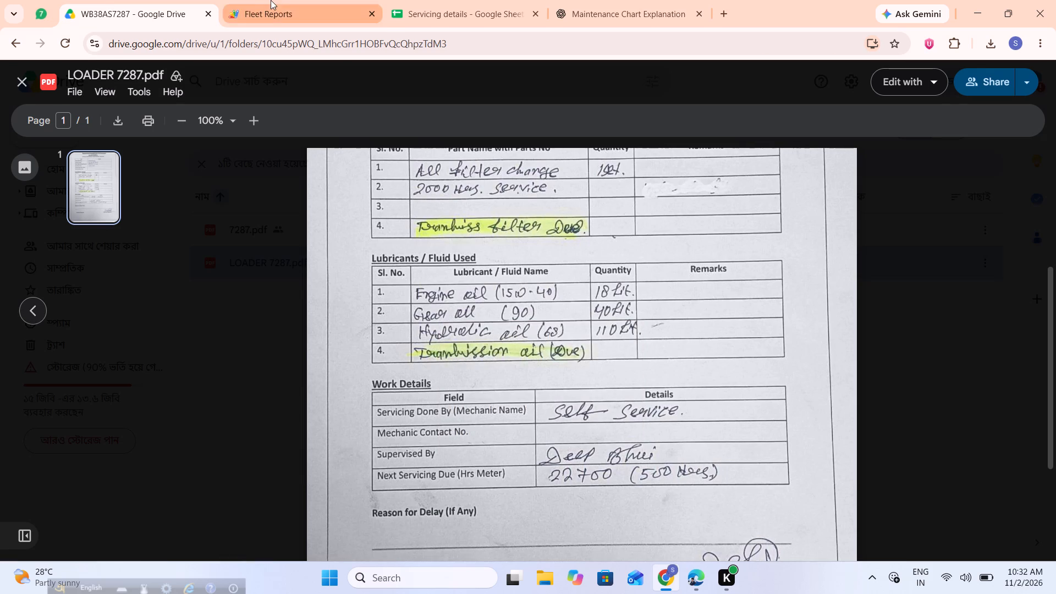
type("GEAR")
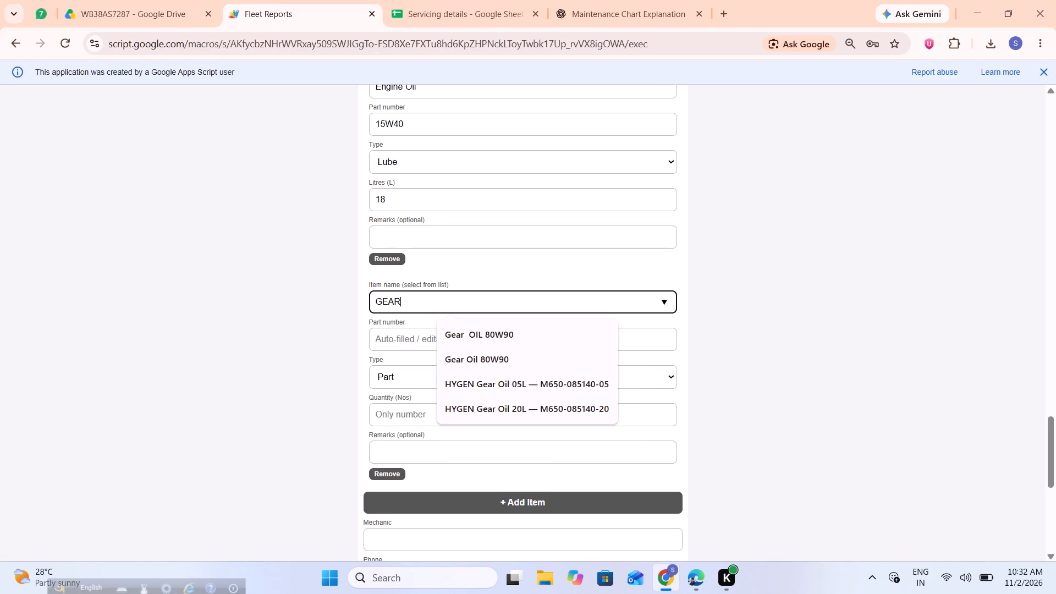
left_click(505, 342)
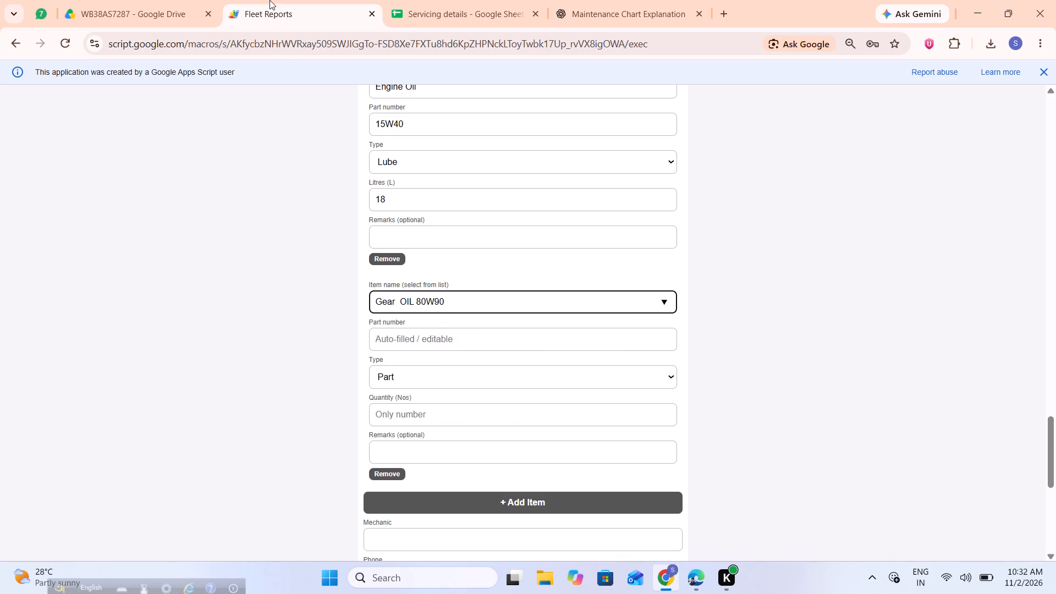
left_click(157, 0)
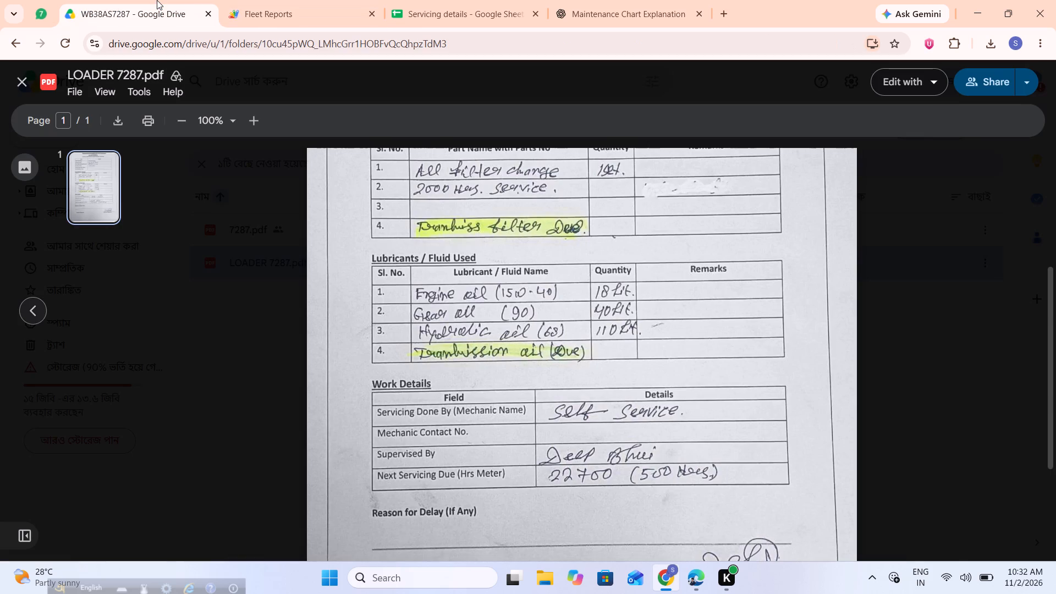
left_click(260, 0)
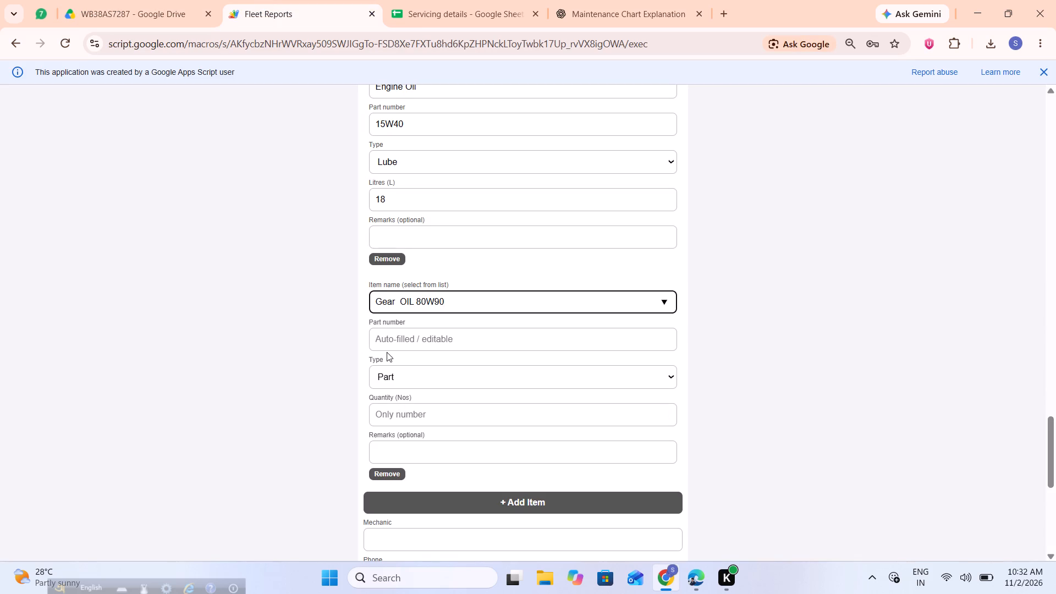
left_click(390, 371)
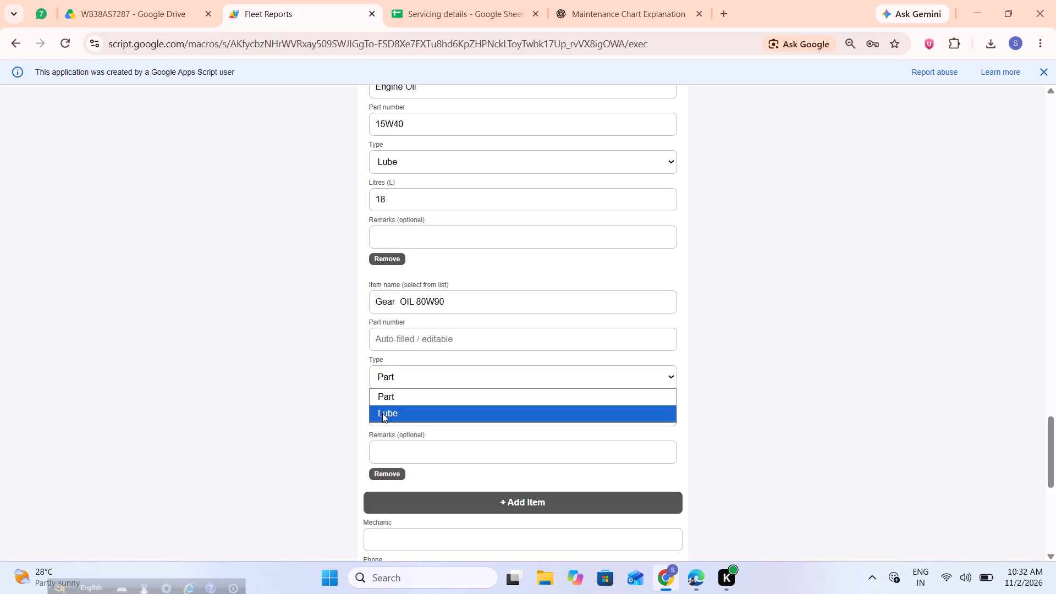
left_click(382, 414)
left_click(382, 414)
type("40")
Add Hydraulic Oil System 68 as the eleventh servicing item, following the scanned sheet's lubricants list.
left_click(466, 498)
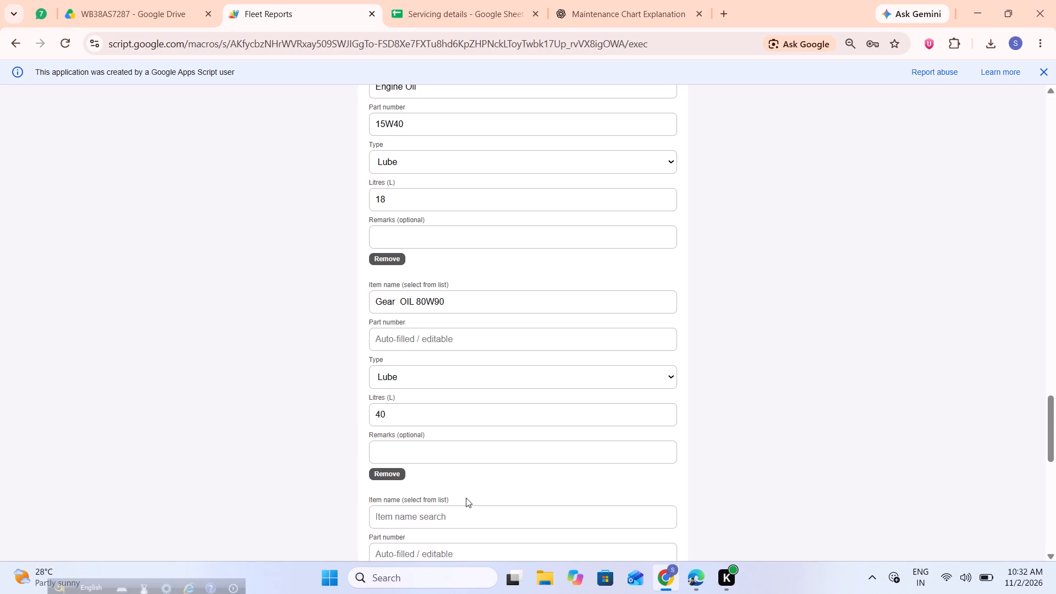
scroll(466, 498, "down", 2)
left_click(142, 3)
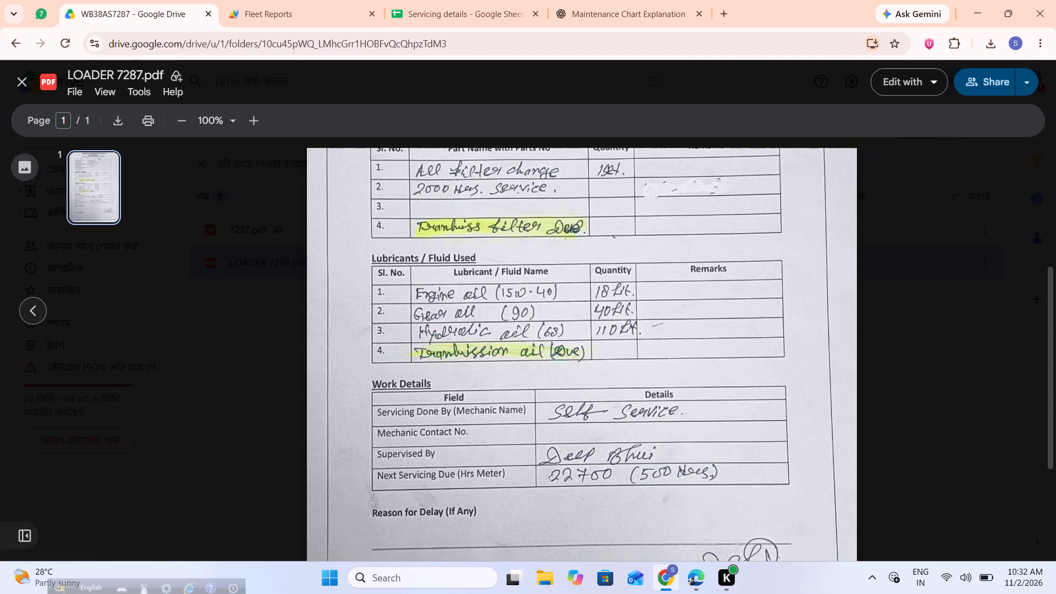
left_click(260, 0)
left_click(410, 369)
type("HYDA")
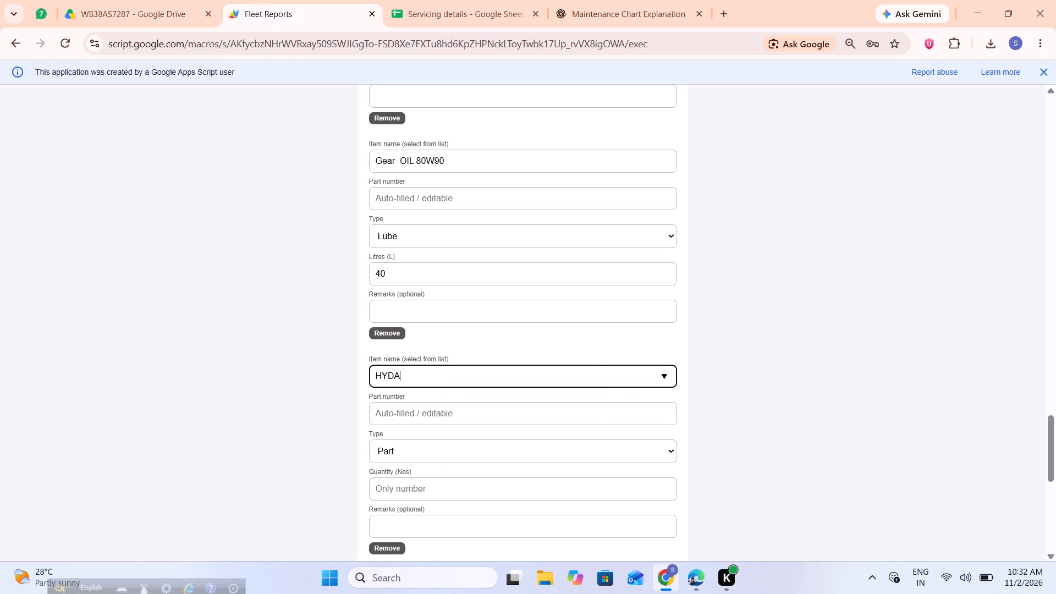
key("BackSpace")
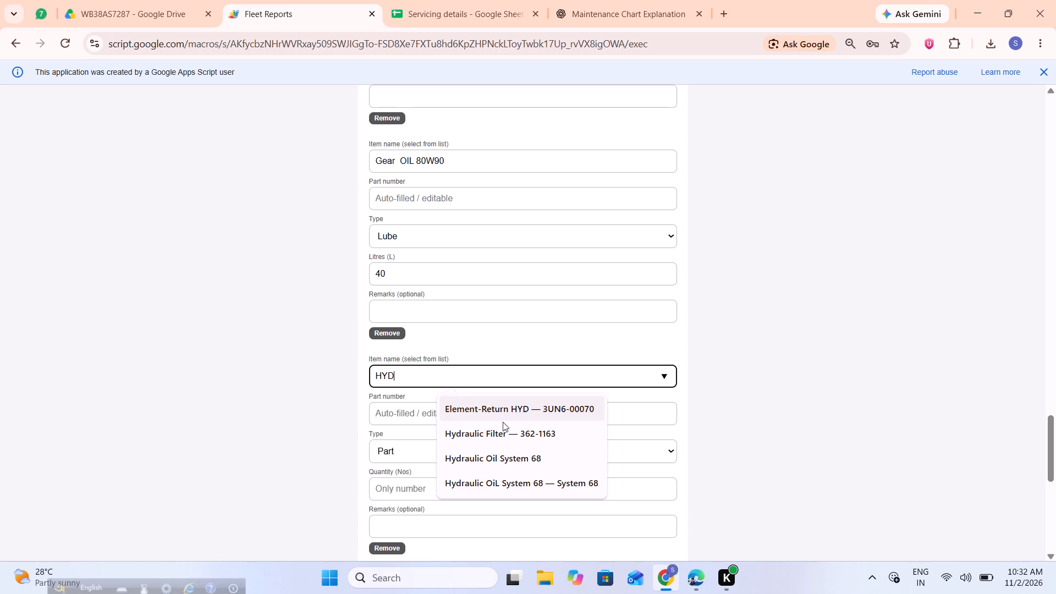
left_click(518, 461)
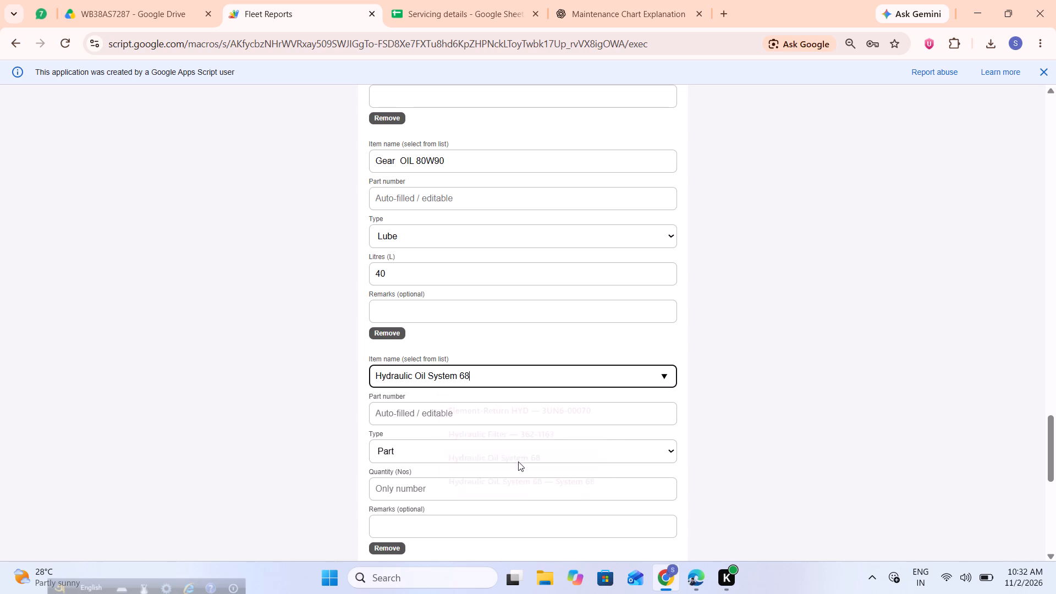
Set the Hydraulic Oil System 68 item's type to Lube and its litres to 110, as on the scanned sheet.
left_click(123, 0)
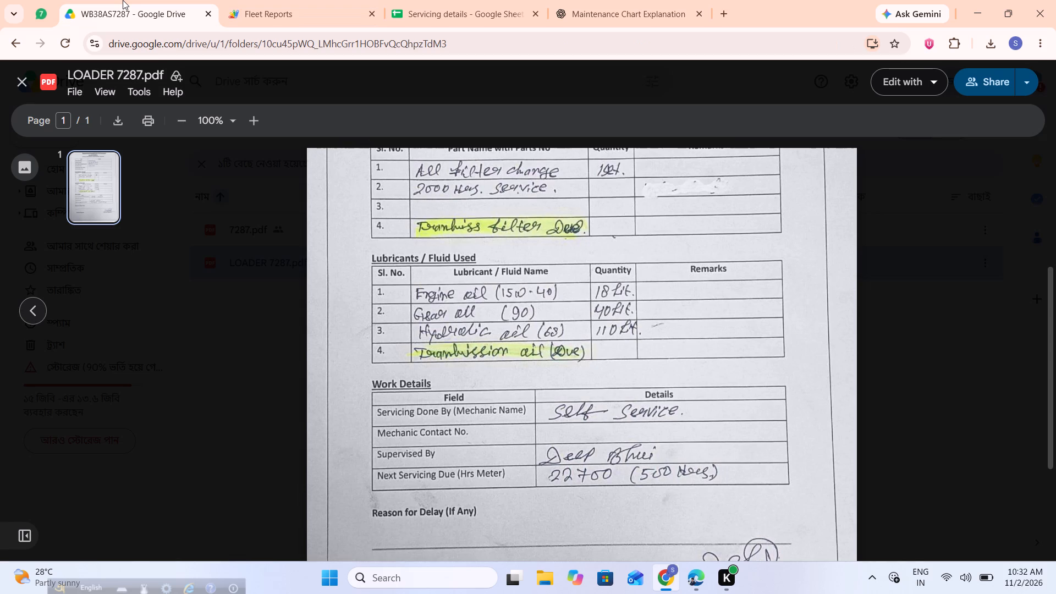
left_click(303, 0)
scroll(431, 467, "down", 1)
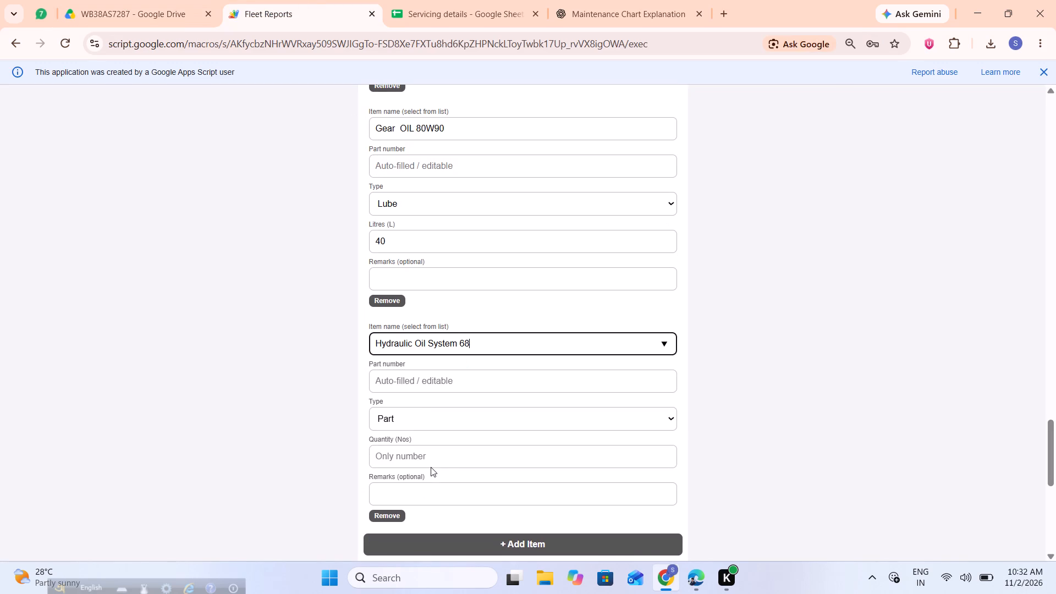
left_click_drag(404, 413, 398, 442)
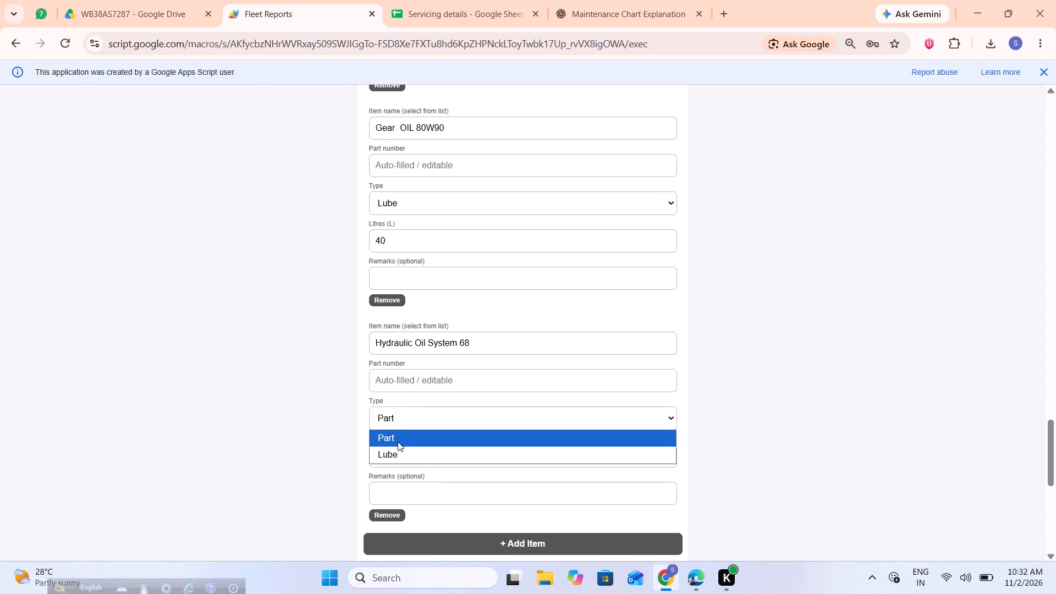
left_click_drag(398, 442, 397, 453)
left_click(397, 453)
left_click(397, 453)
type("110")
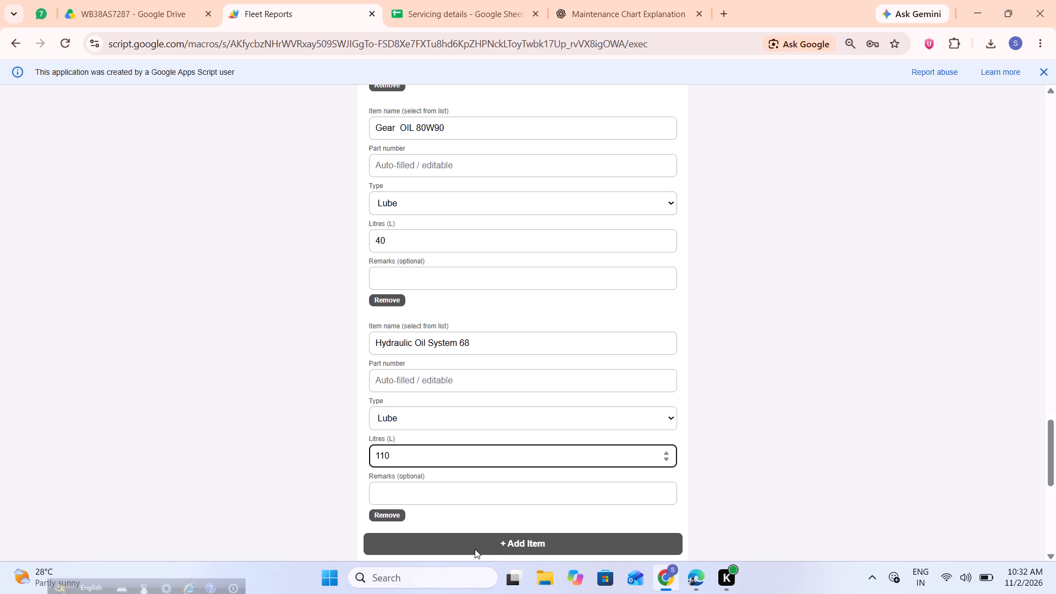
Add a twelfth servicing item, Transmission Oil SAE 30, following the scanned sheet's lubricants list.
left_click(475, 549)
scroll(475, 549, "down", 2)
left_click(155, 2)
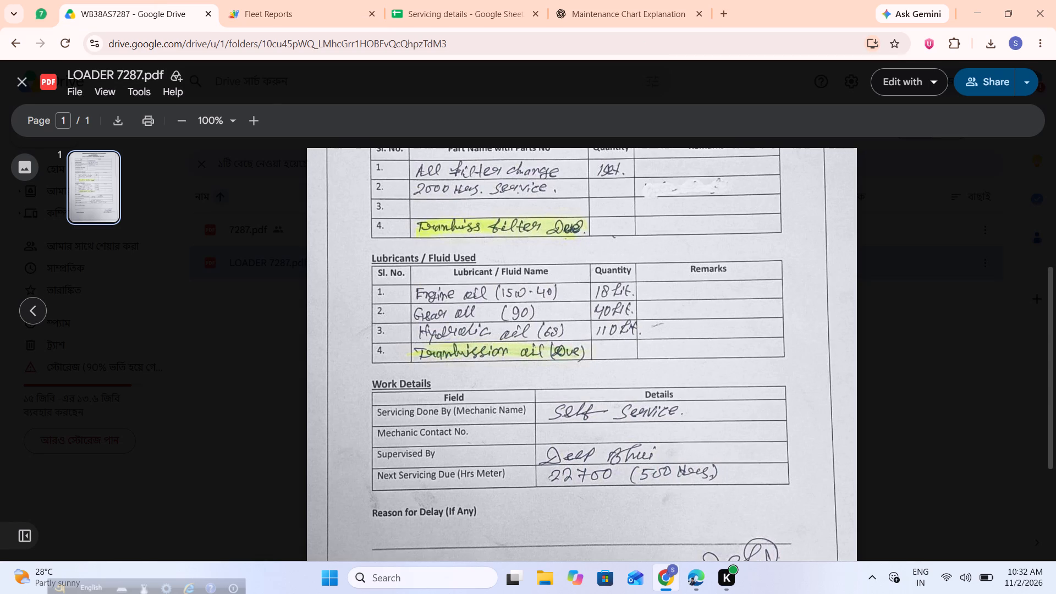
left_click(299, 0)
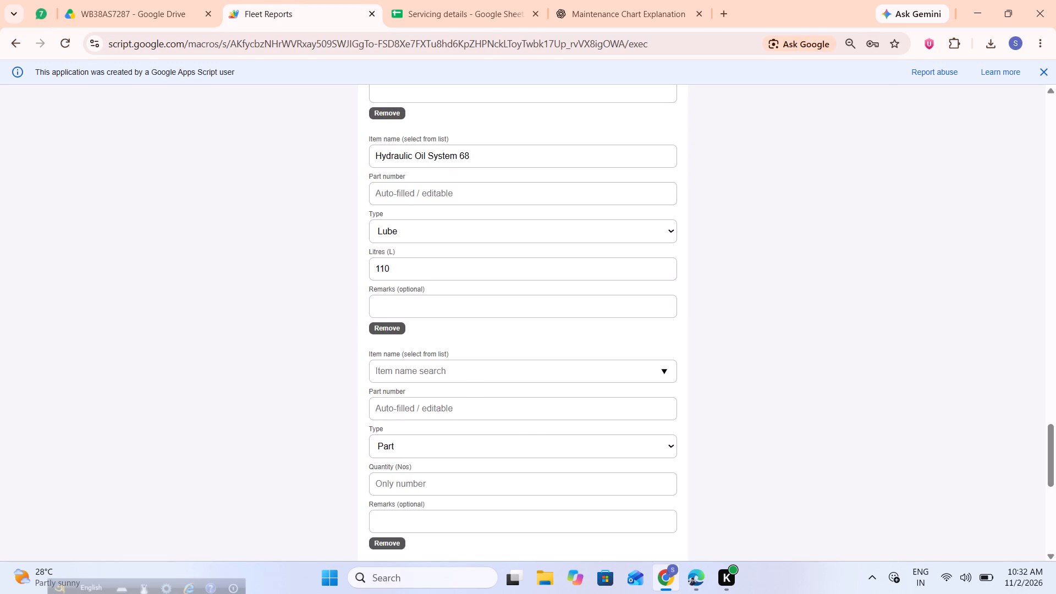
left_click(462, 375)
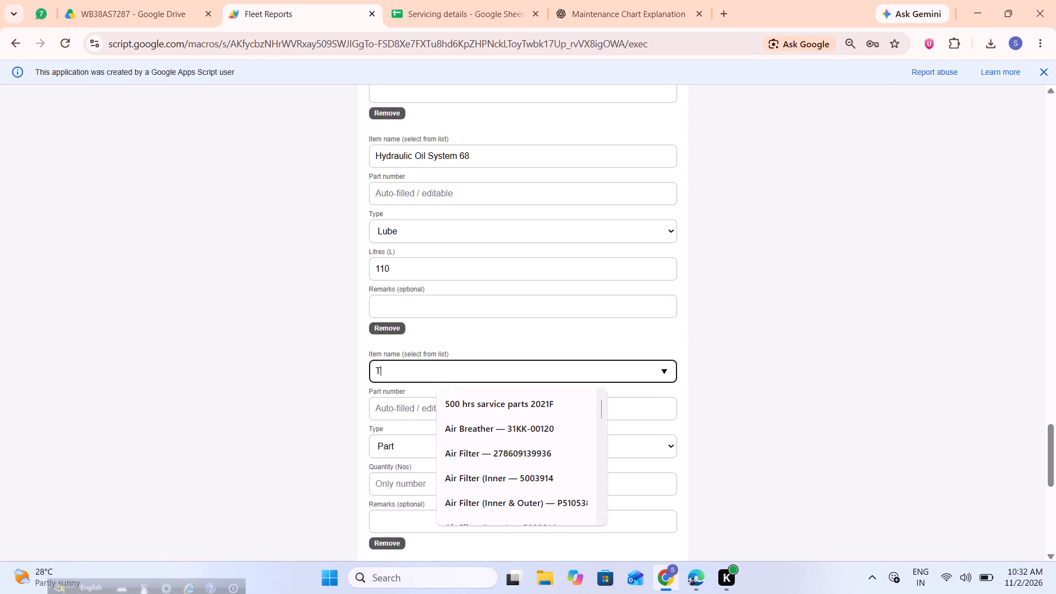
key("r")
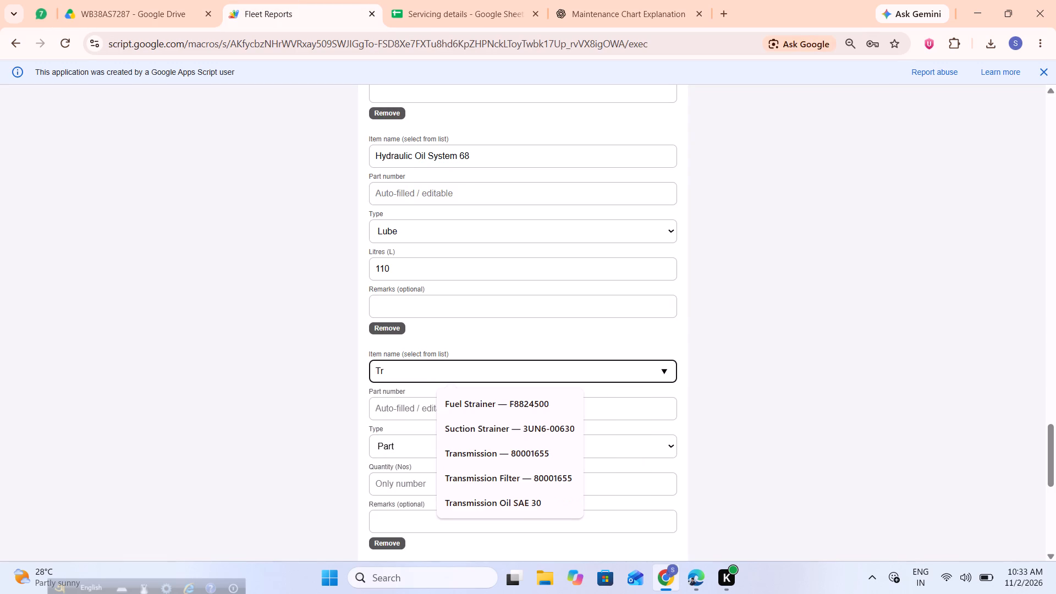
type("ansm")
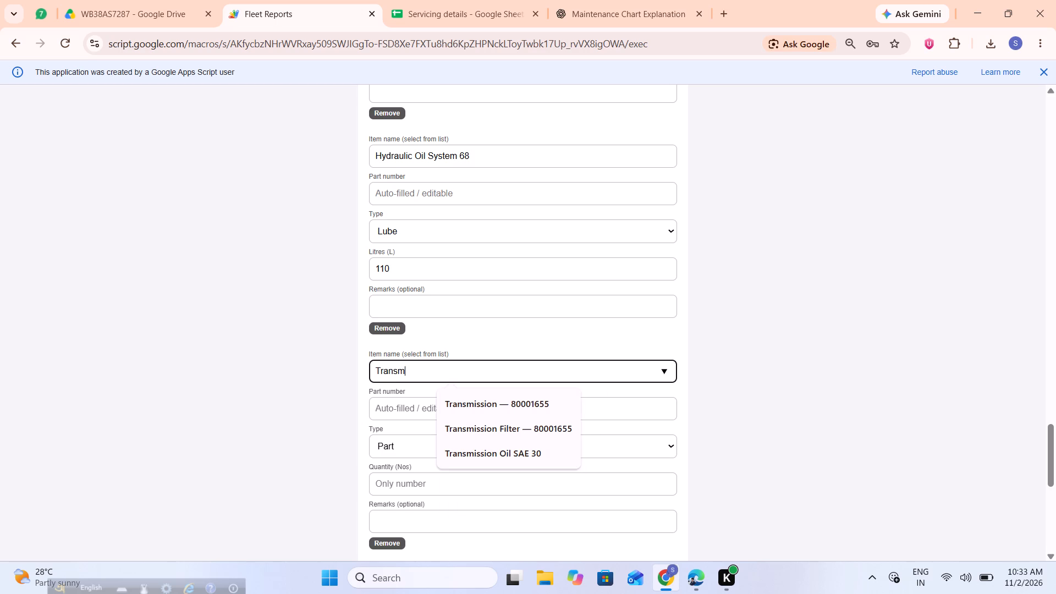
left_click(530, 447)
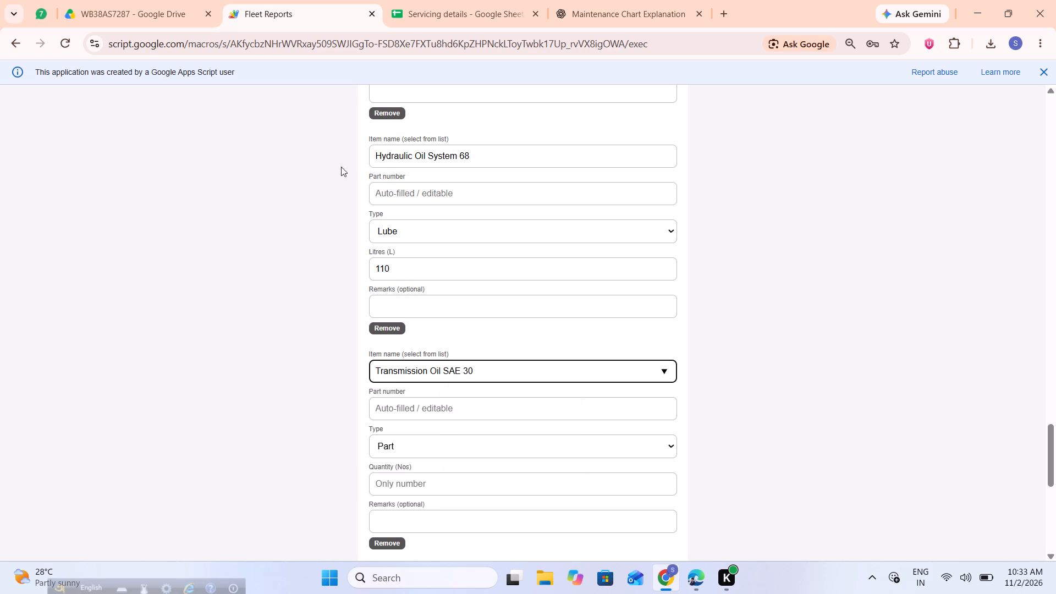
Set the Transmission Oil SAE 30 item's type to Lube and litres to 1, with the remark DUE.
left_click(155, 0)
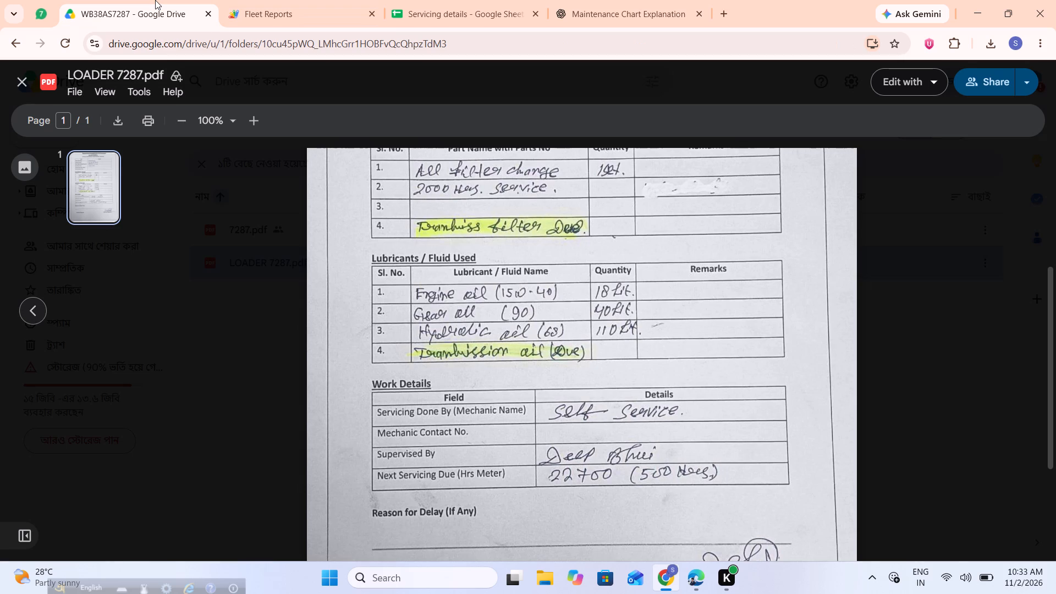
left_click(271, 0)
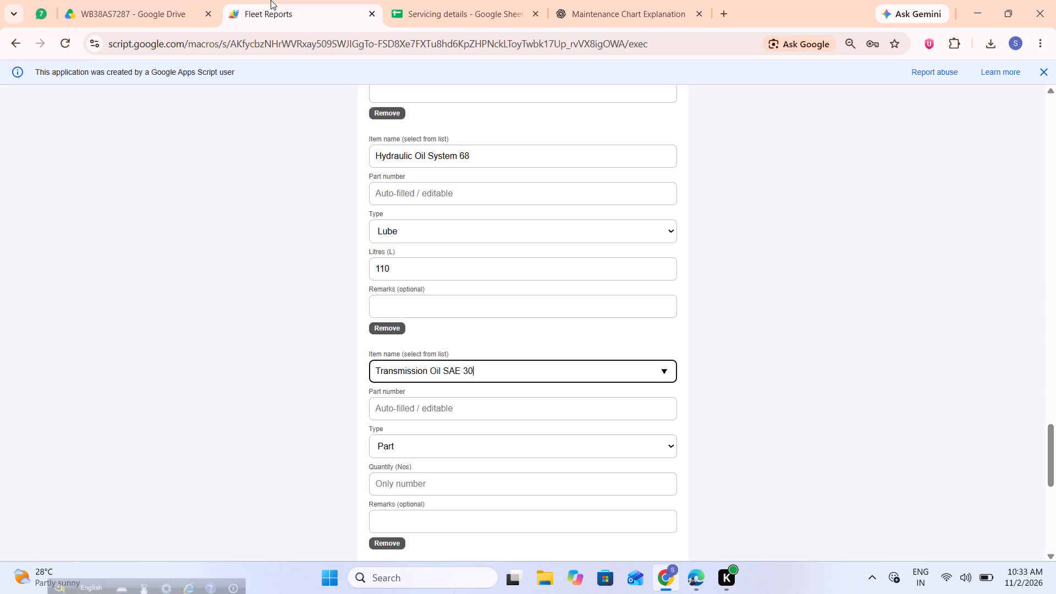
left_click(409, 412)
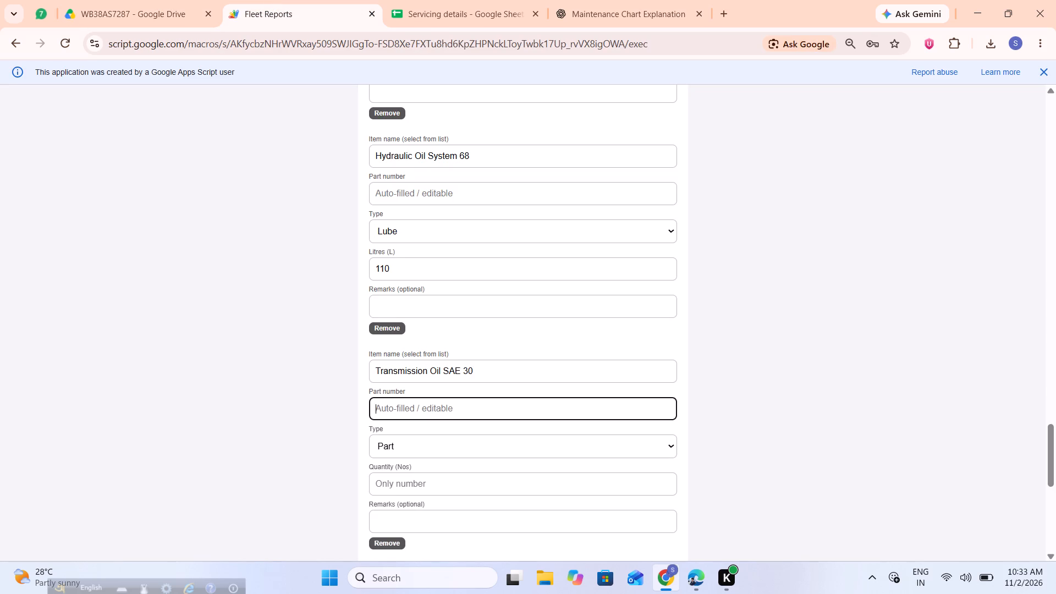
left_click(397, 452)
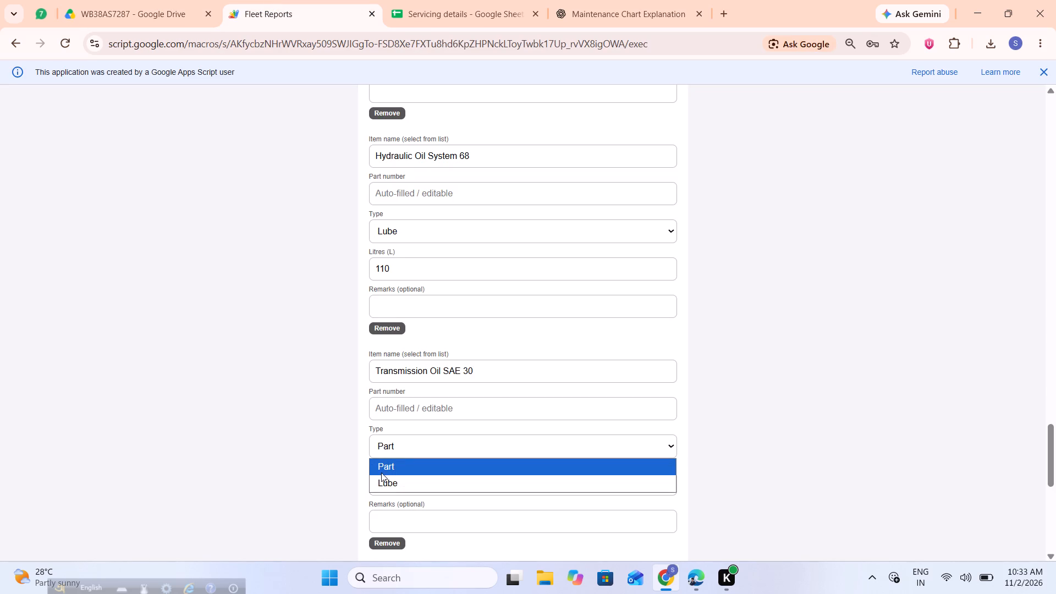
left_click(375, 475)
left_click(375, 475)
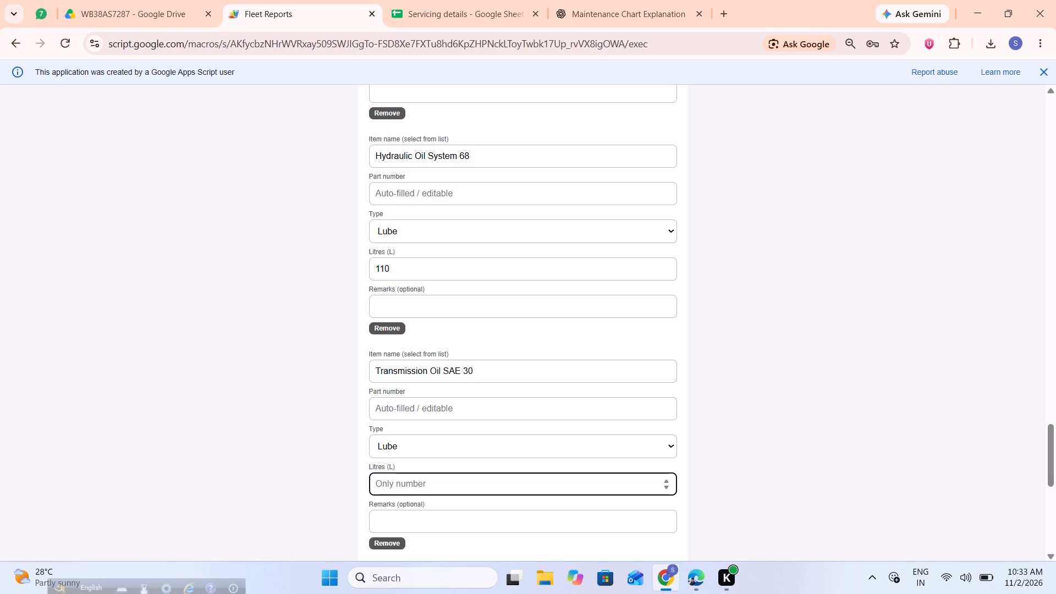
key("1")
left_click(397, 514)
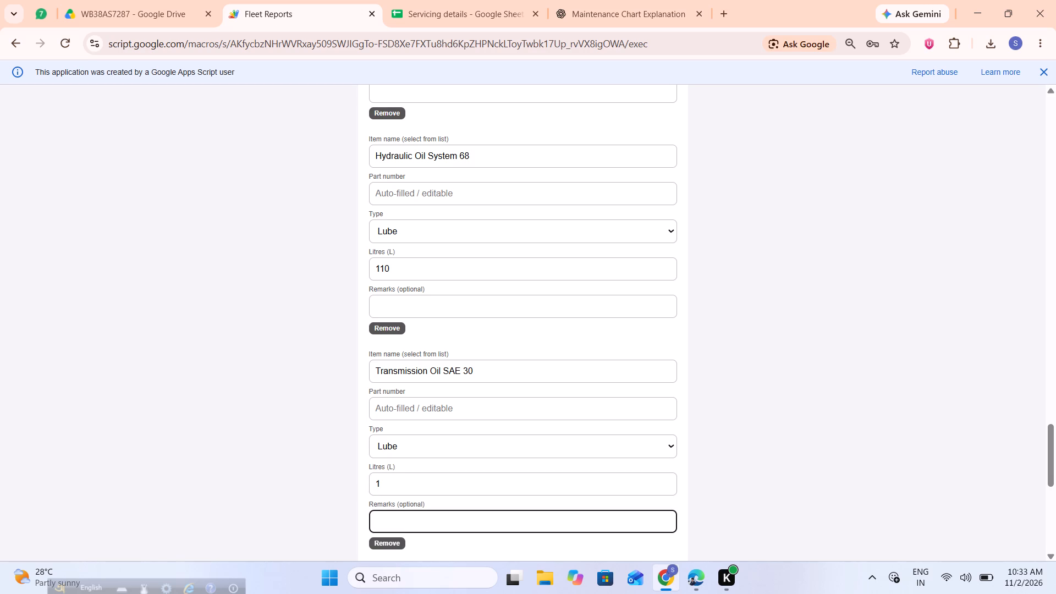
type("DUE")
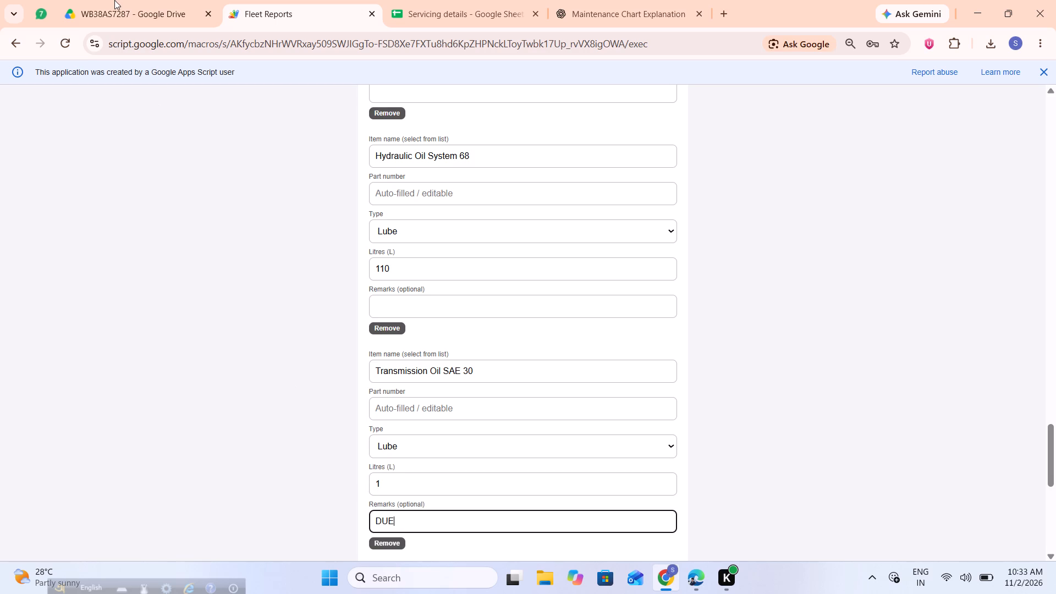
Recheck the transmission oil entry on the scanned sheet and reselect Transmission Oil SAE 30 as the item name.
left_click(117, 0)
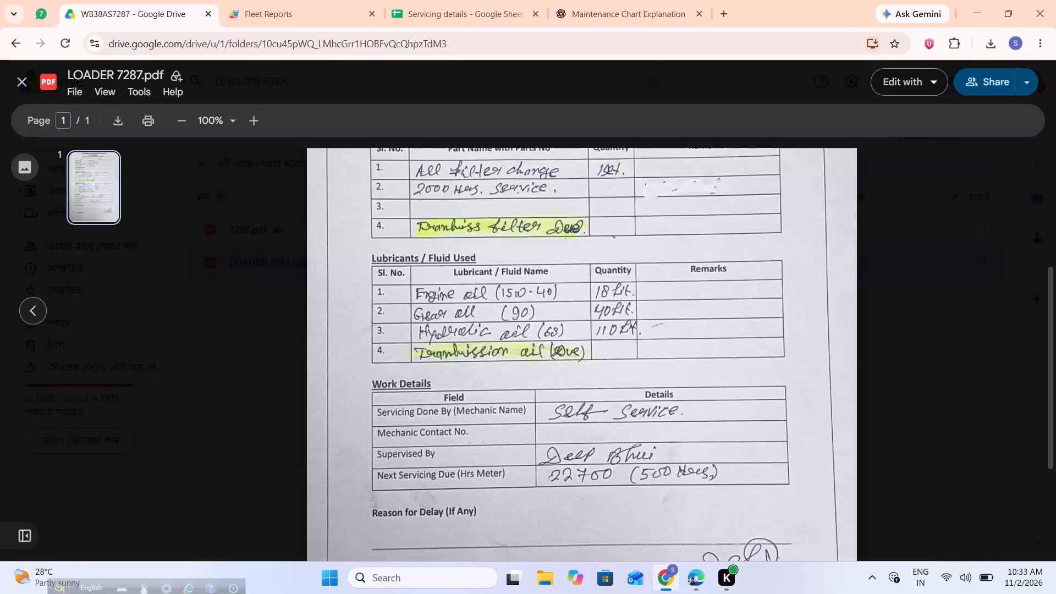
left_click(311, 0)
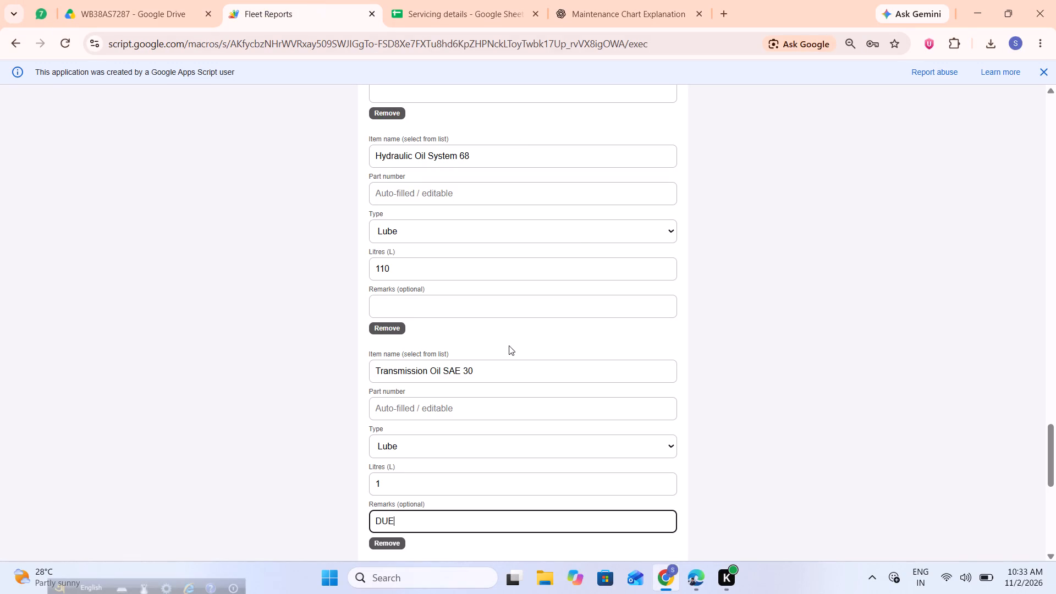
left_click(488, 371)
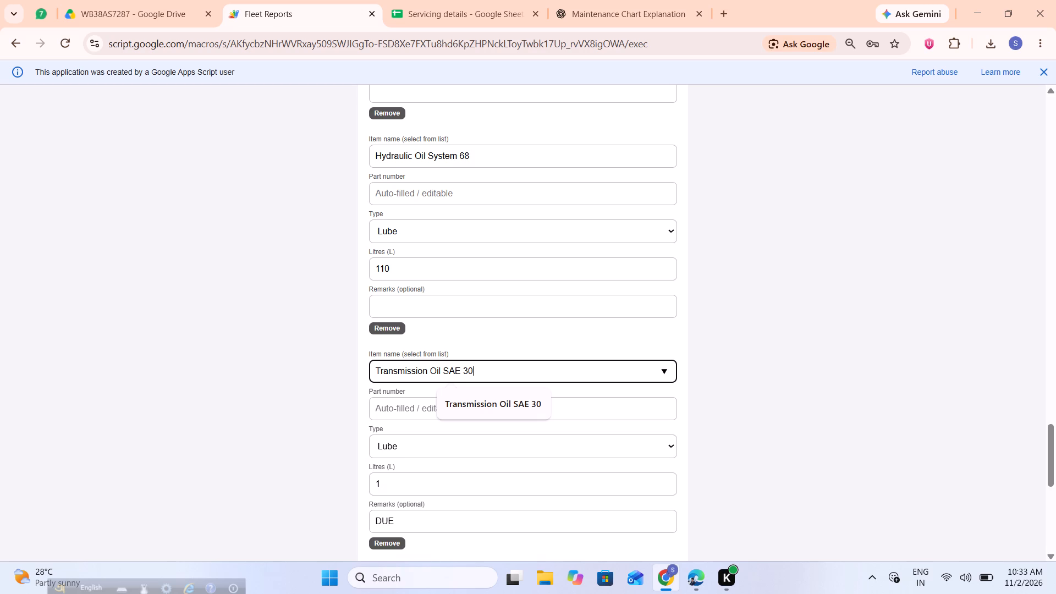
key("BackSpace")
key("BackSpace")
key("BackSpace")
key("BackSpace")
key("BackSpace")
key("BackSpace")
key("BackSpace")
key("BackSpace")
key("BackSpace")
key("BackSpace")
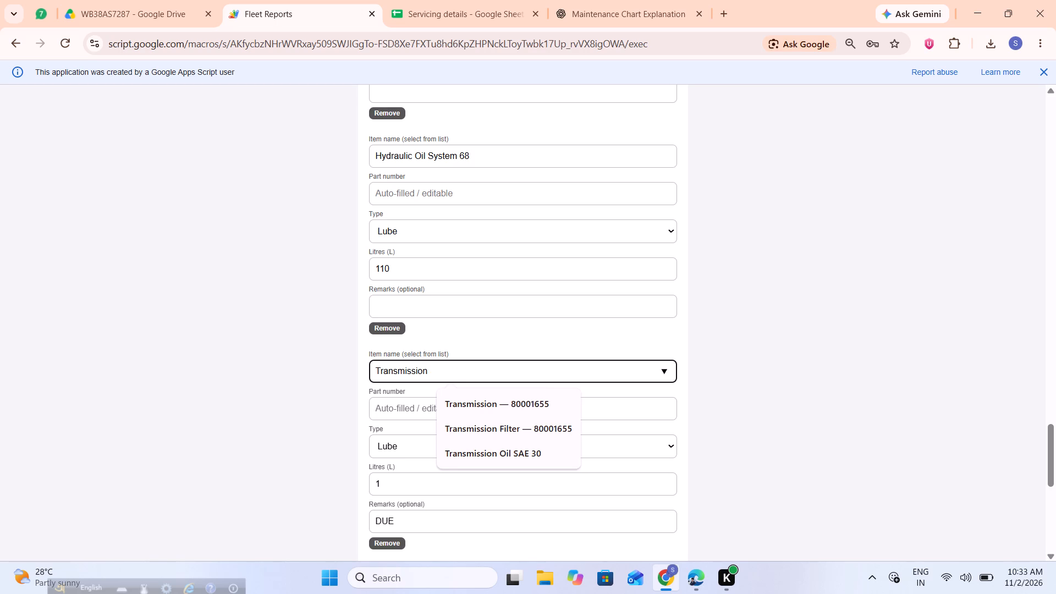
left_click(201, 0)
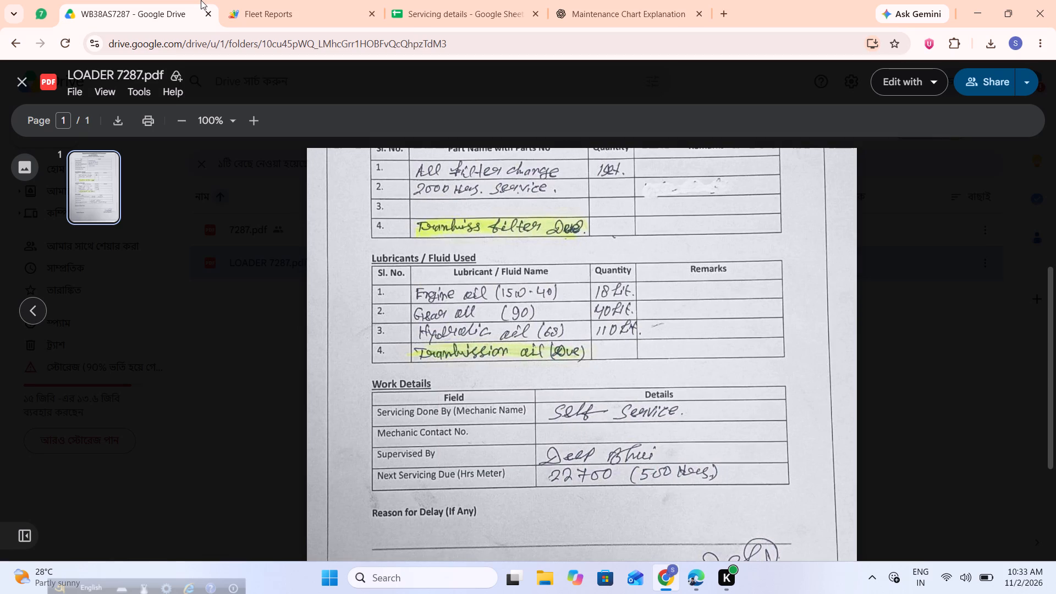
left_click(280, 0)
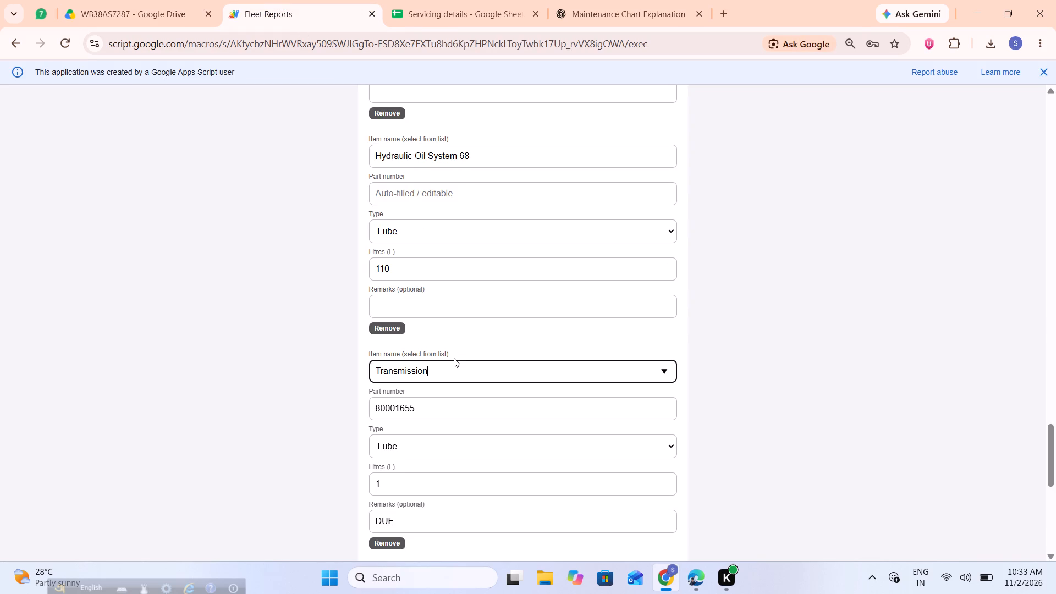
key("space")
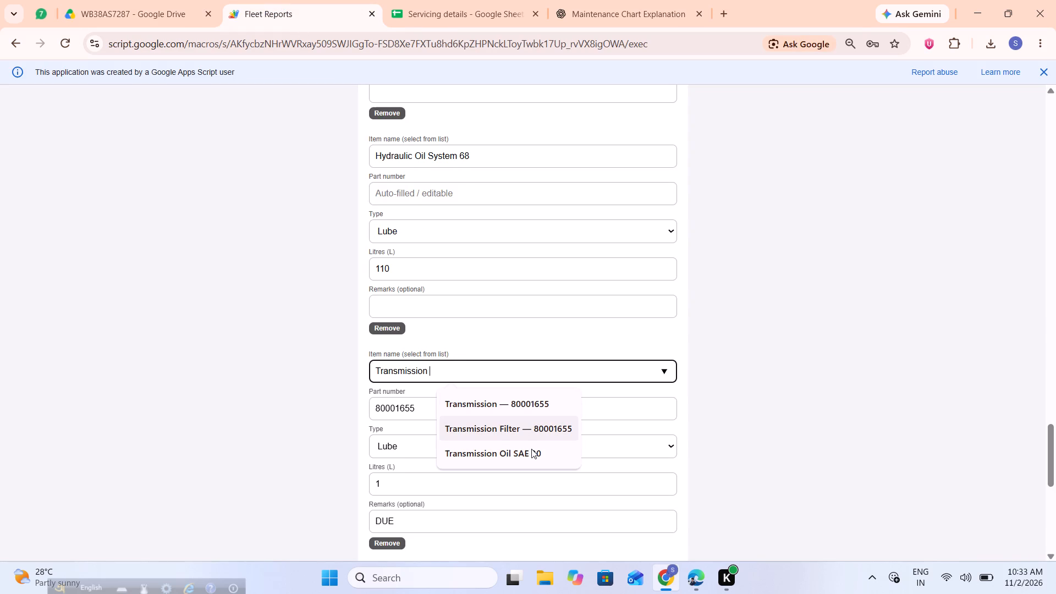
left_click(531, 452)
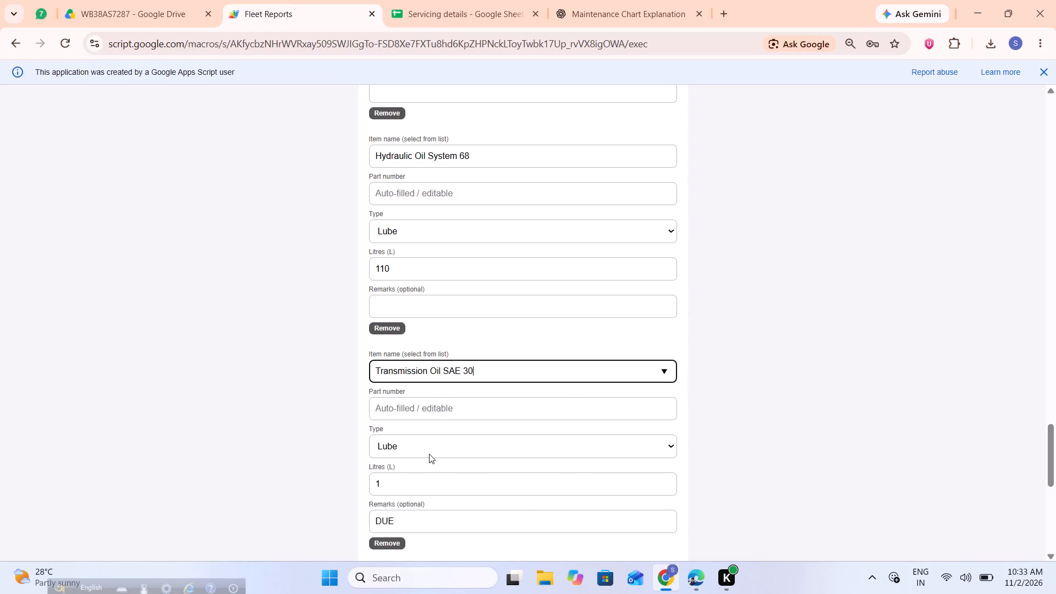
Enter "Self service" as the report's mechanic, as on the scanned sheet.
scroll(417, 546, "down", 2)
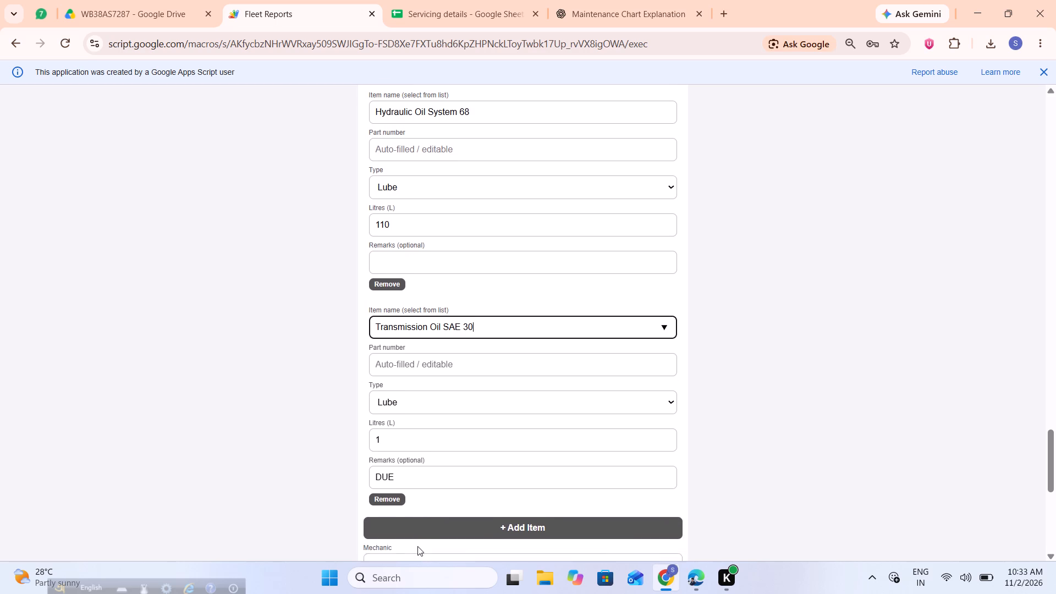
scroll(417, 546, "down", 4)
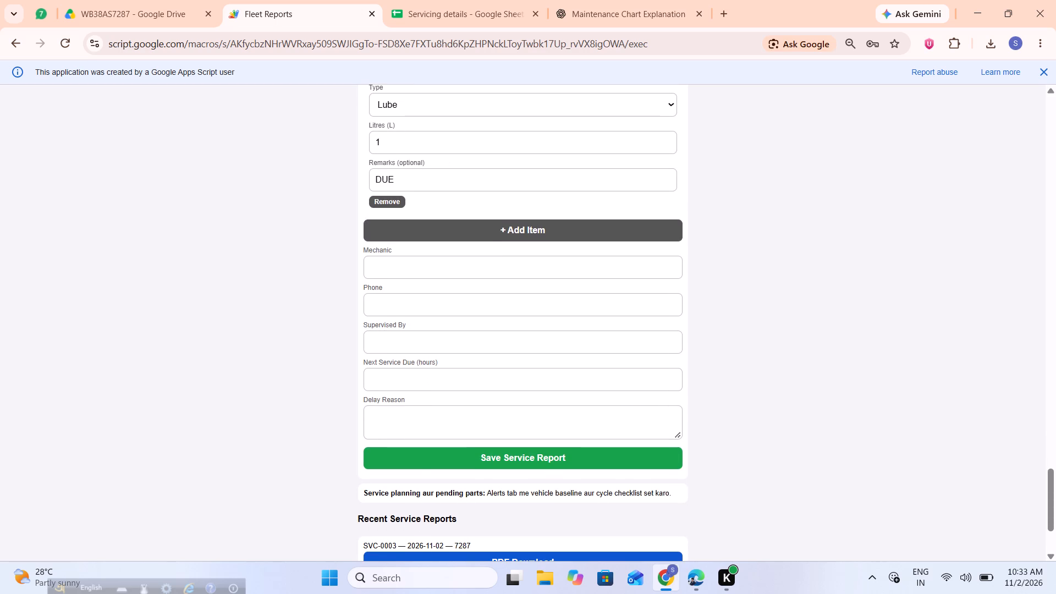
left_click(394, 266)
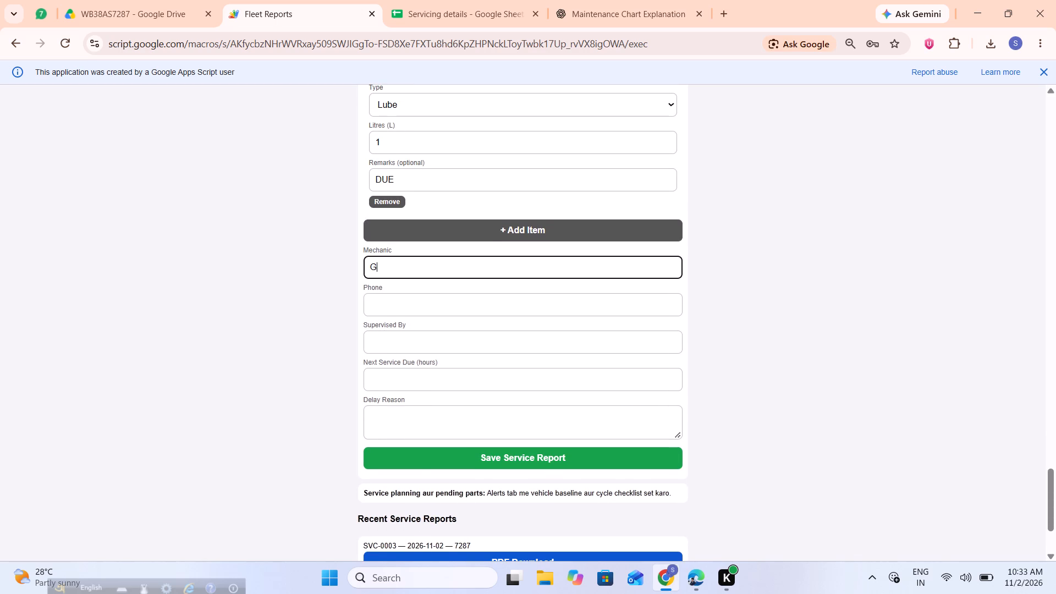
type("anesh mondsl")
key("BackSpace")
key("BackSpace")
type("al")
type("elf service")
left_click(391, 354)
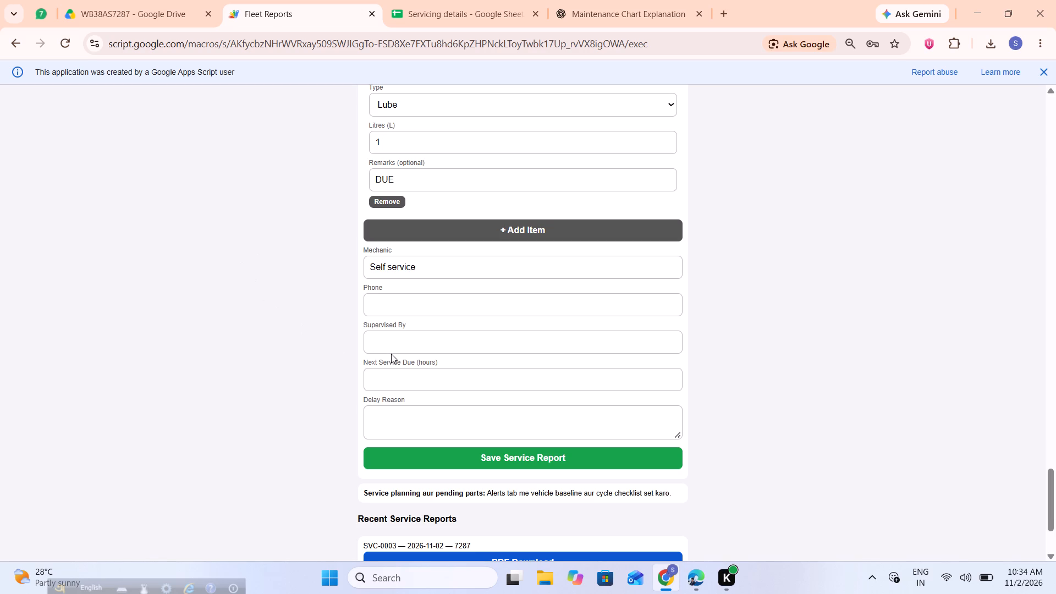
Enter the supervisor's name under Supervised By and check it against the July 16, 2026 row in the Servicing details spreadsheet.
left_click(384, 338)
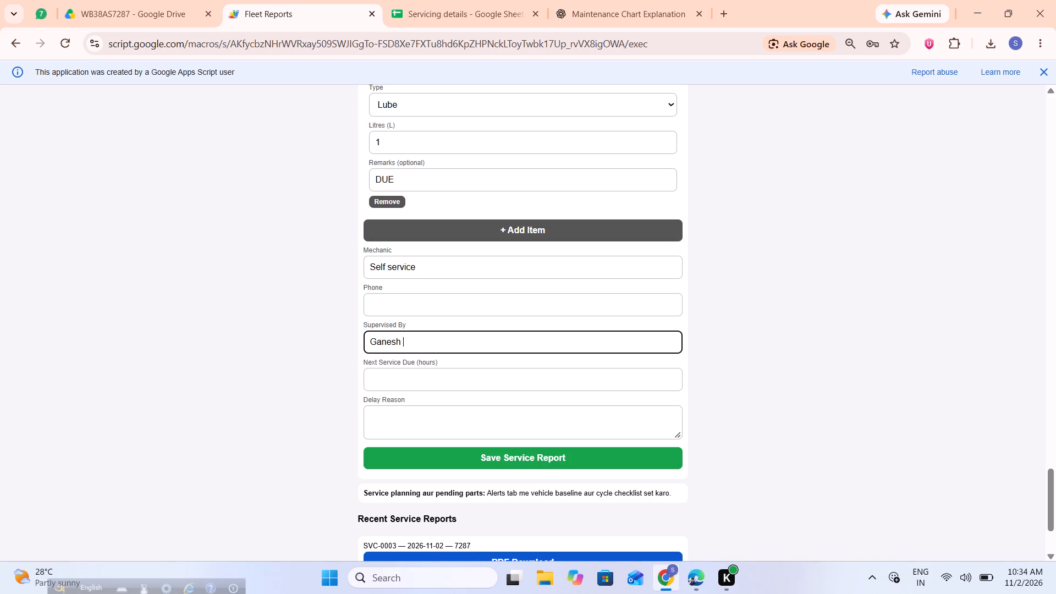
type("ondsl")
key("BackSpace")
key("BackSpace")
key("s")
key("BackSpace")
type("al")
left_click(422, 14)
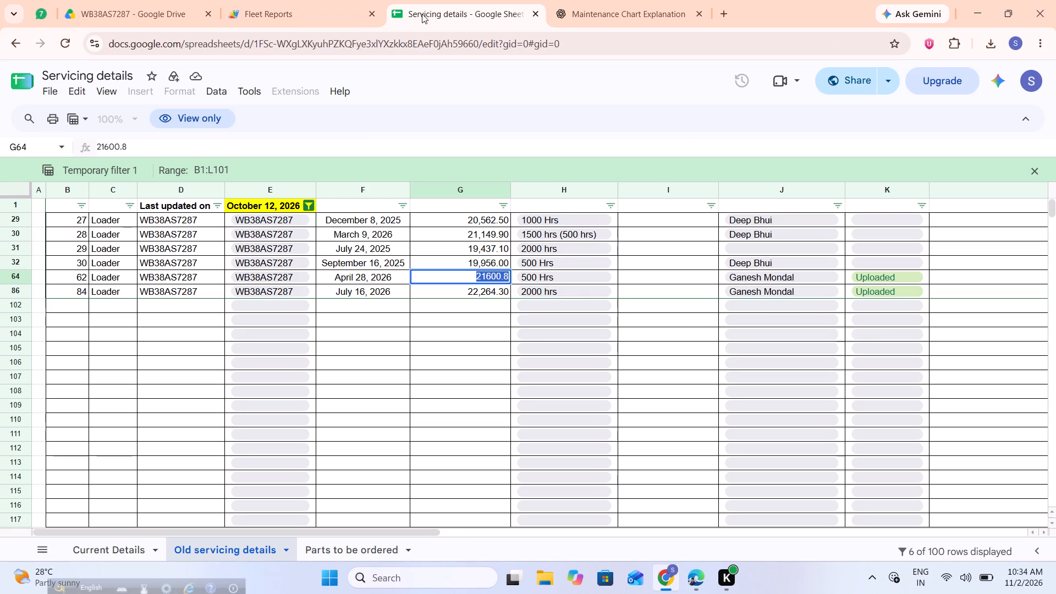
left_click(333, 0)
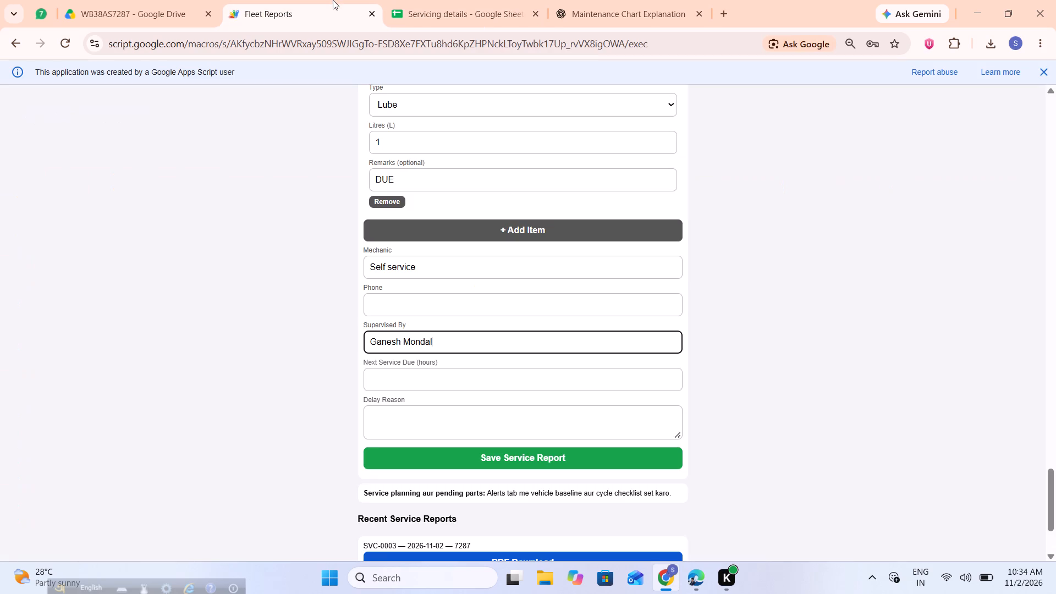
Set the report's next service due to 22700(500HRS), checking it against the scanned LOADER 7287 sheet.
left_click(456, 391)
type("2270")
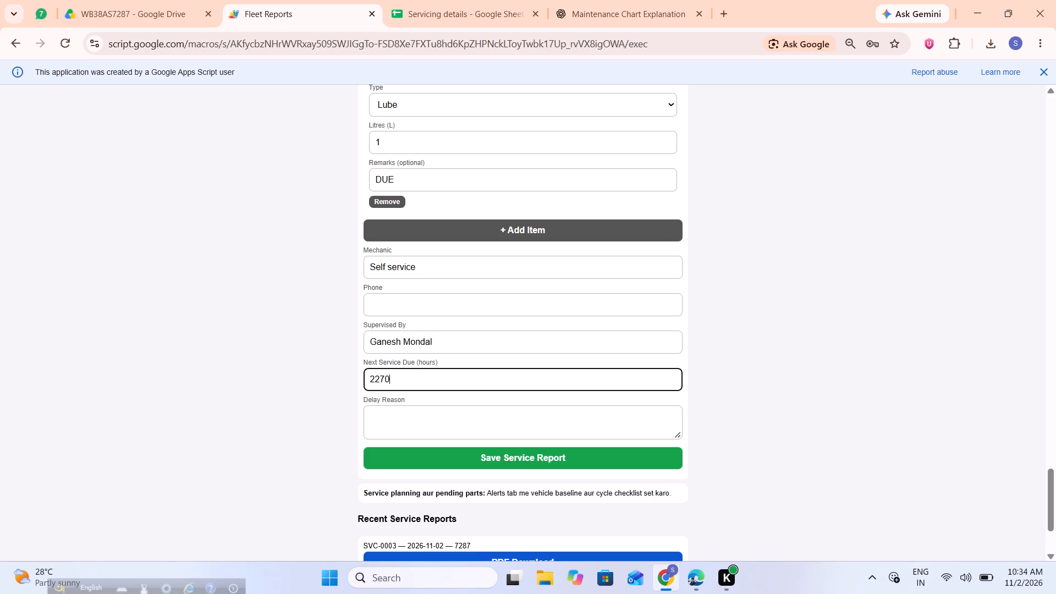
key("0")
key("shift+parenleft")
left_click(170, 0)
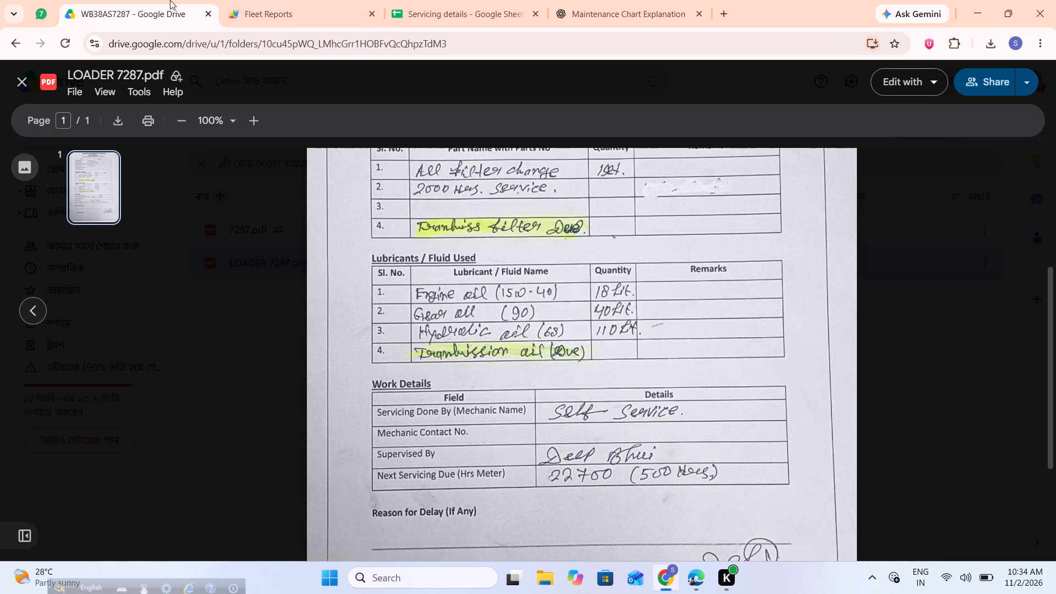
left_click(250, 0)
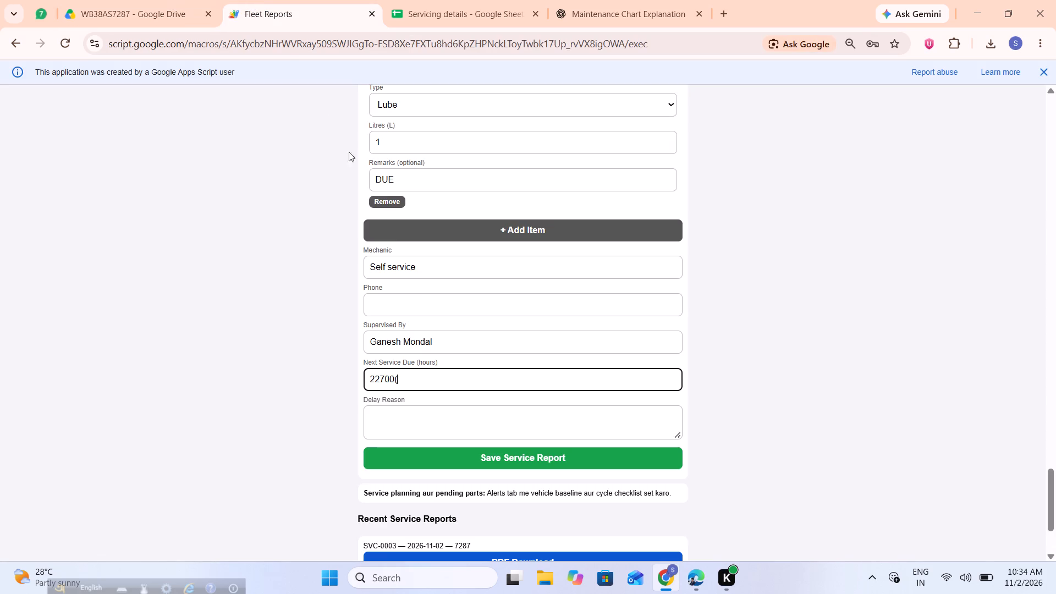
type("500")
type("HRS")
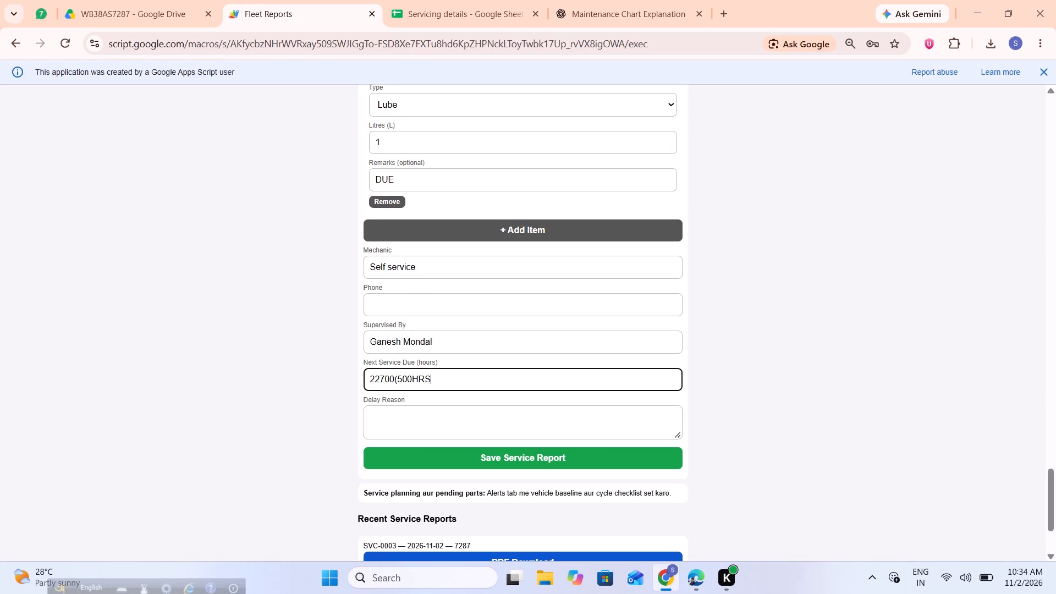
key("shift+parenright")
Review the report's part and lubricant entries, leave the delay reason empty, and save the service report.
left_click(552, 426)
scroll(552, 426, "up", 2)
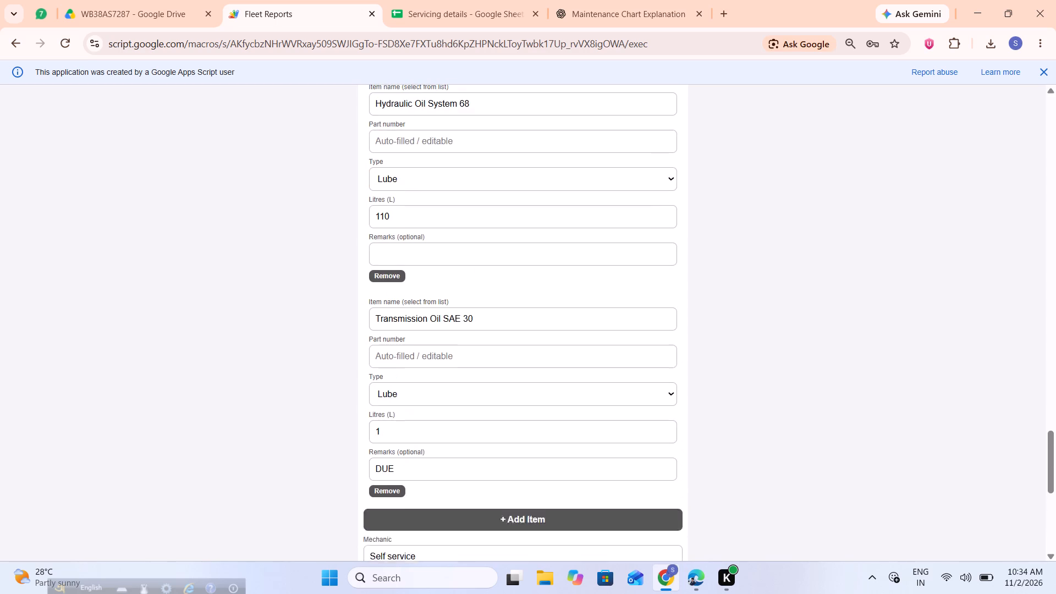
scroll(552, 426, "up", 9)
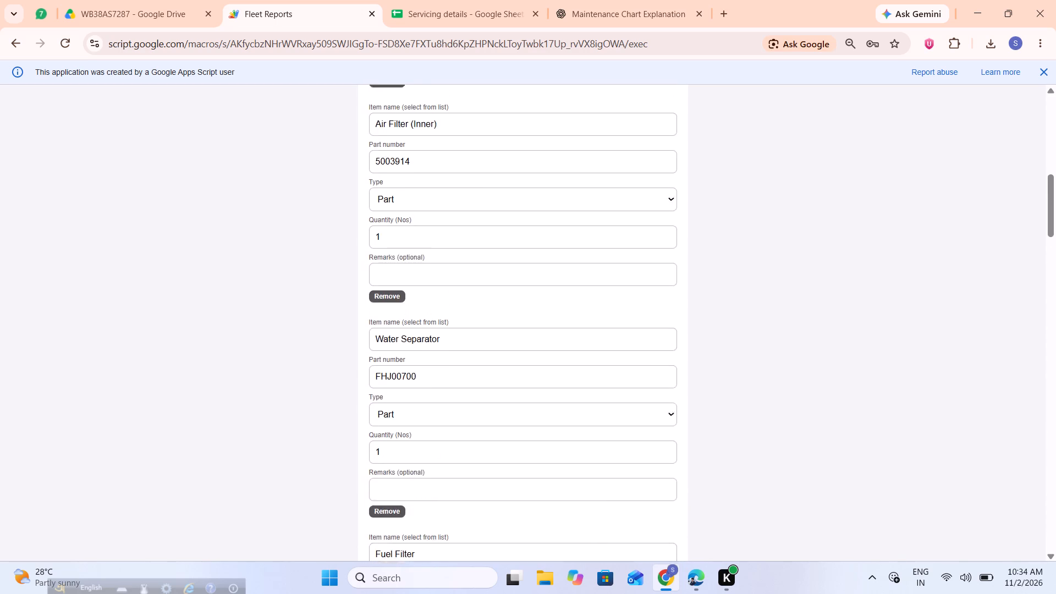
scroll(552, 426, "up", 5)
left_click(552, 426)
scroll(552, 426, "down", 5)
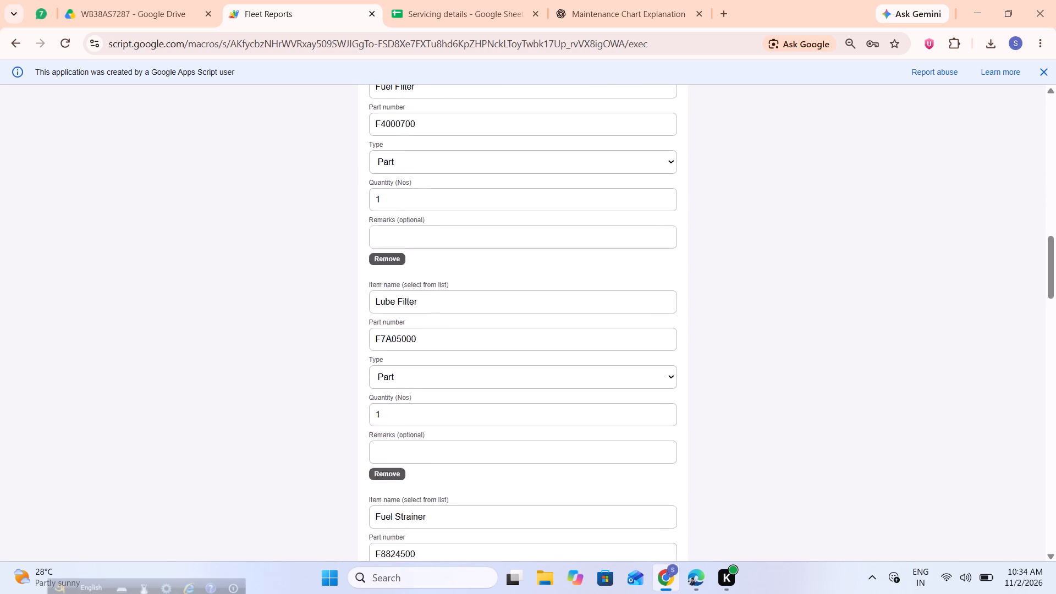
scroll(552, 426, "down", 5)
scroll(532, 368, "down", 1)
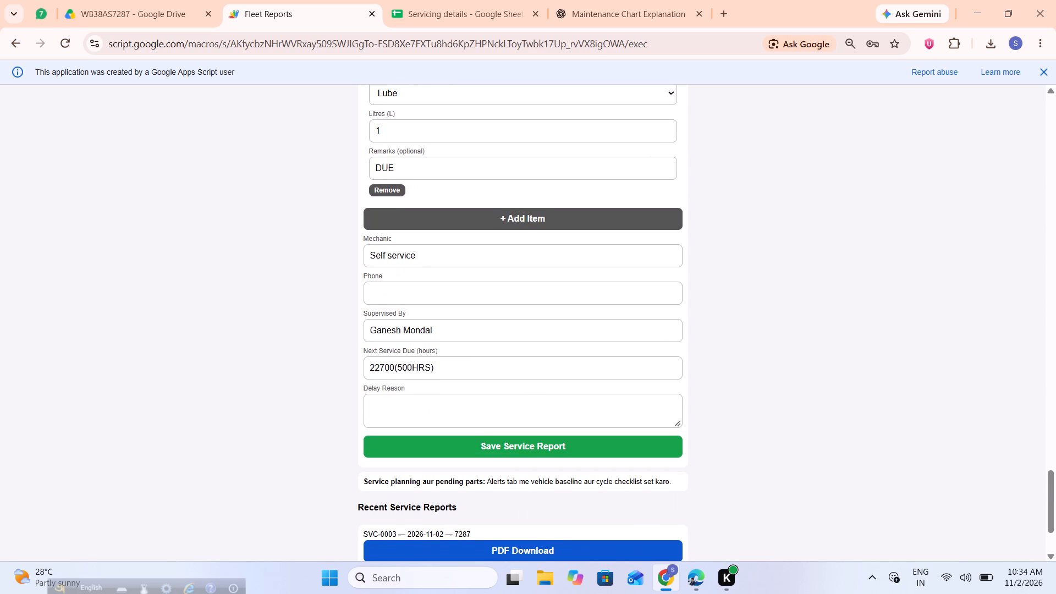
left_click(526, 445)
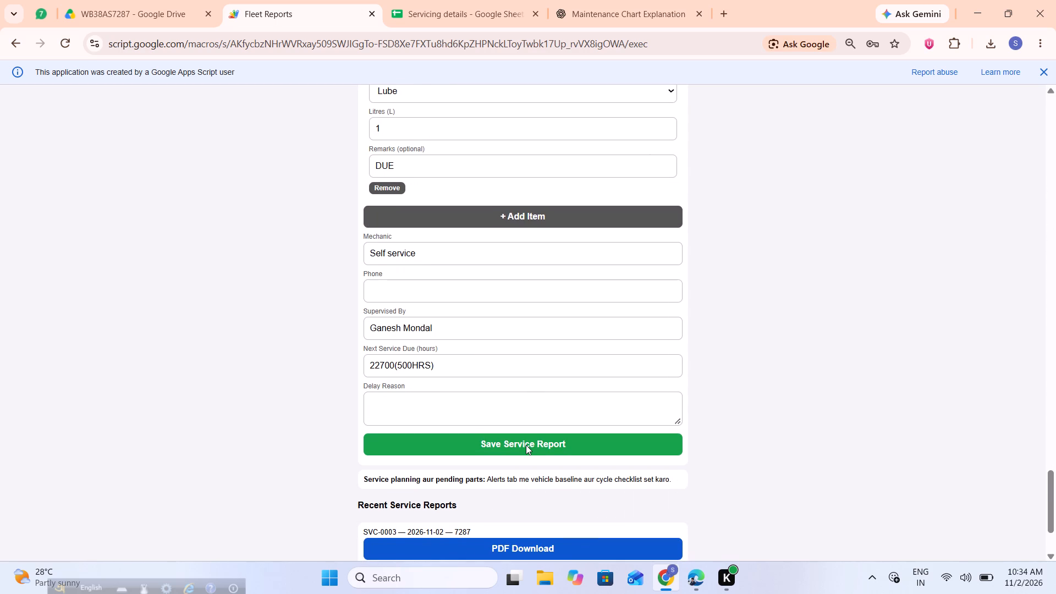
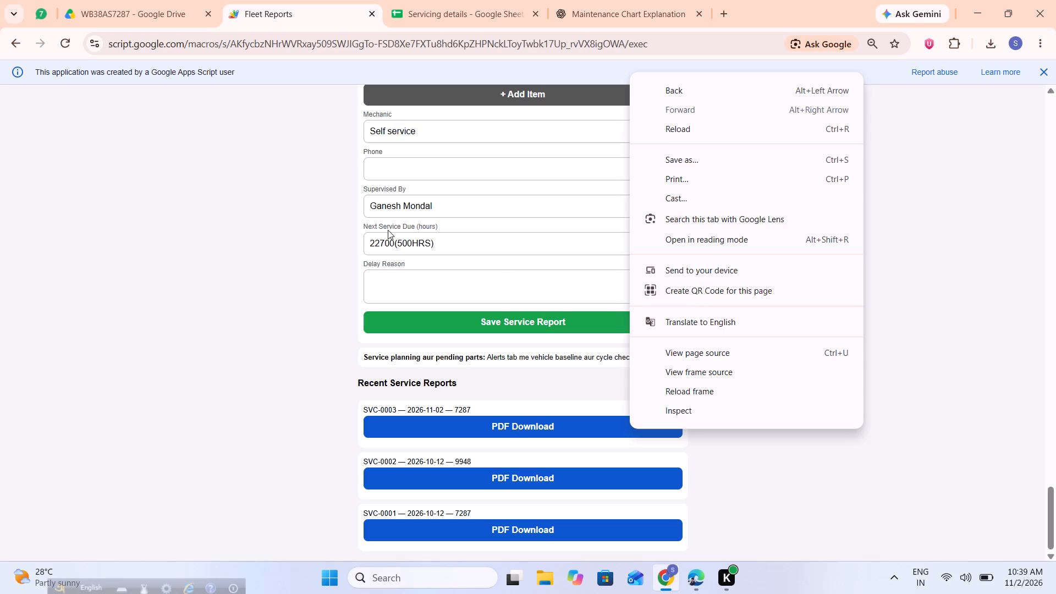
left_click(314, 208)
scroll(314, 208, "up", 2)
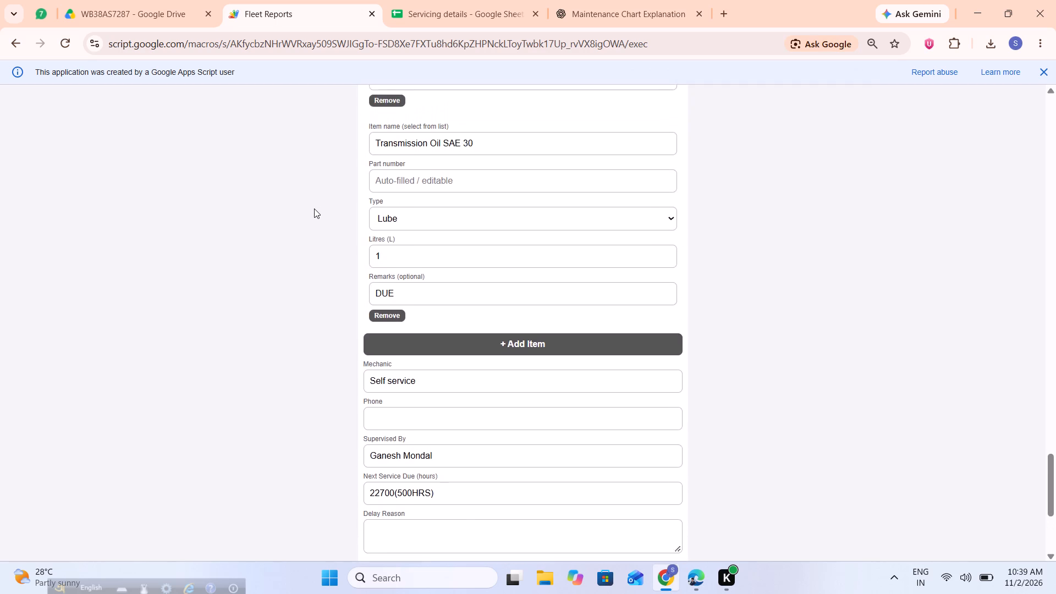
scroll(314, 208, "up", 10)
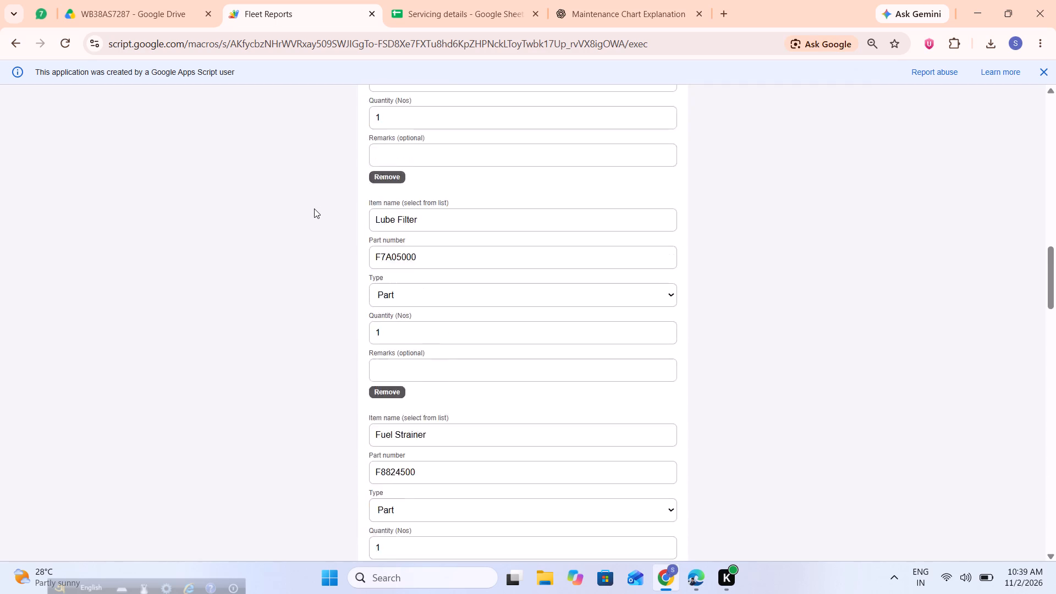
scroll(314, 208, "up", 6)
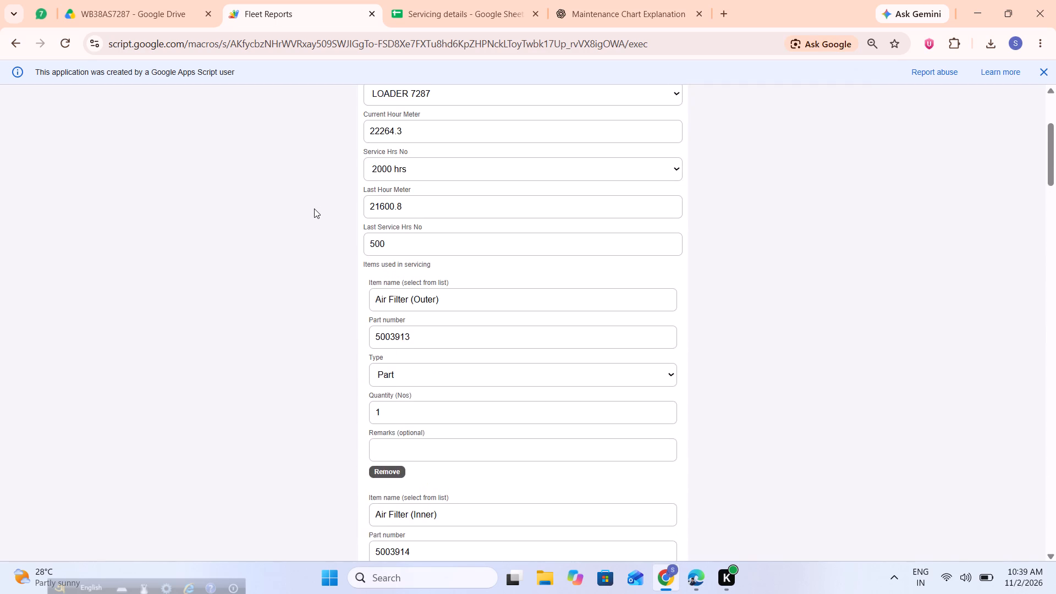
scroll(314, 208, "up", 2)
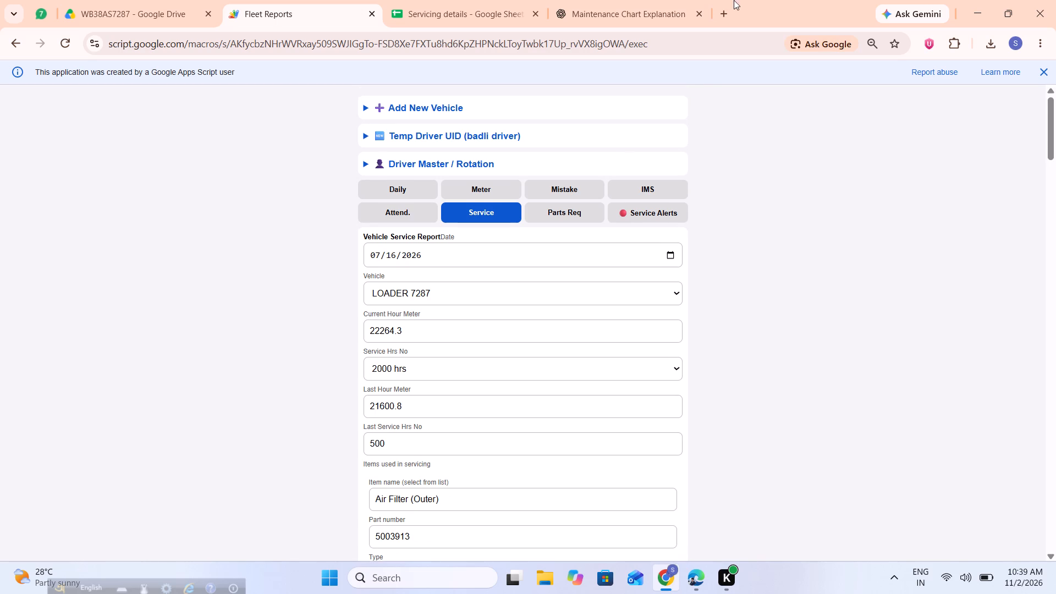
Search Google for "jubilee petrol pump" in a new browser tab and bring up the image results.
left_click_drag(743, 0, 707, 36)
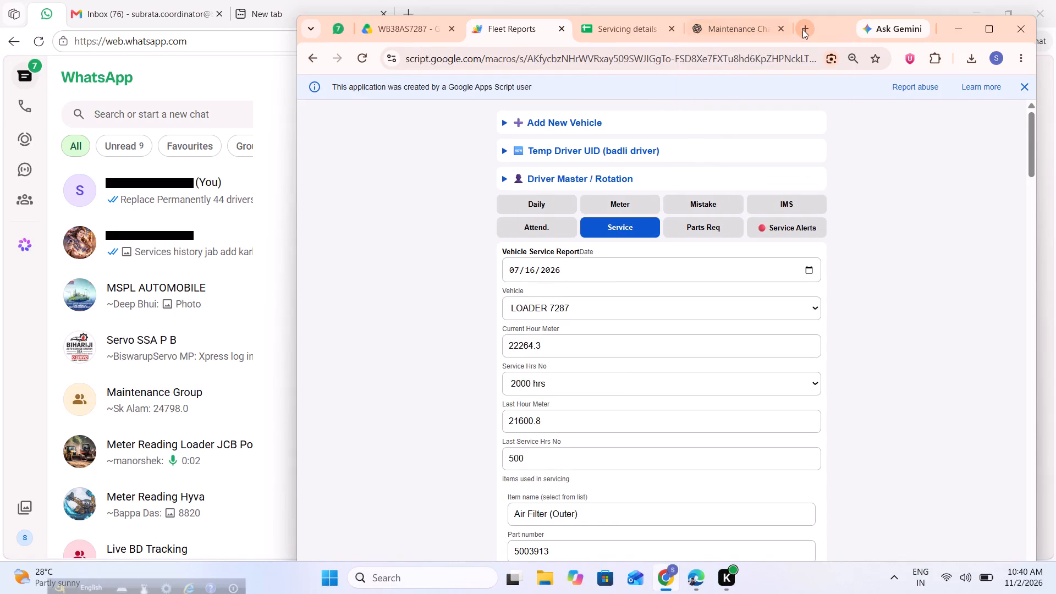
left_click(802, 29)
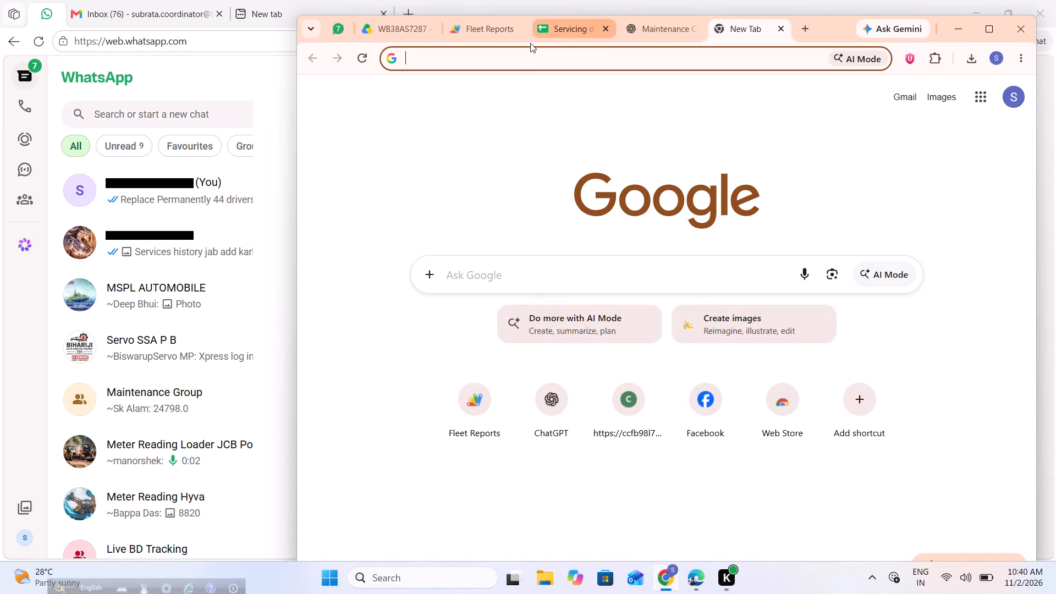
left_click(989, 35)
left_click(662, 43)
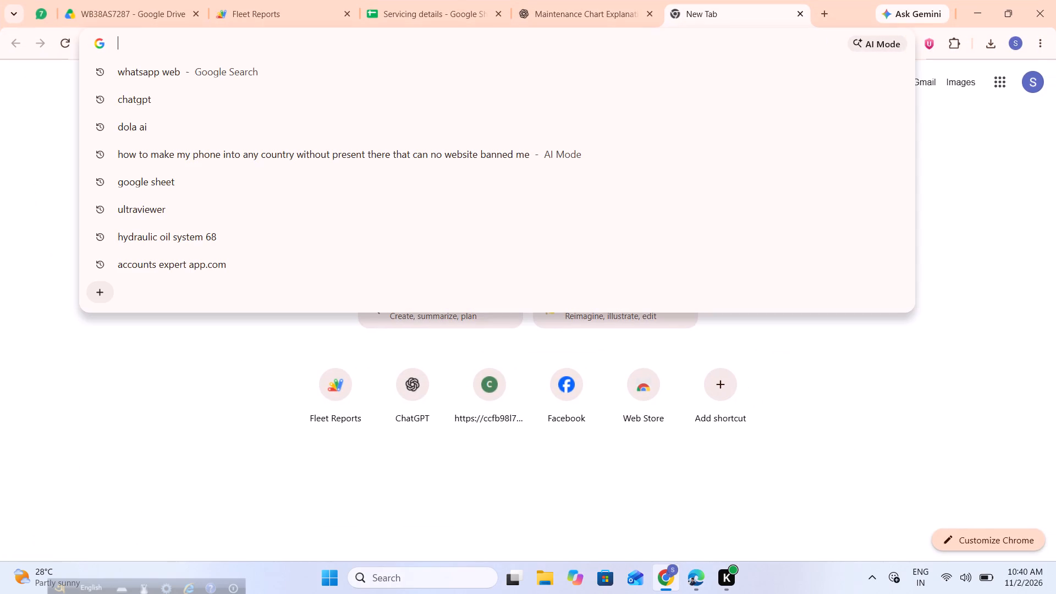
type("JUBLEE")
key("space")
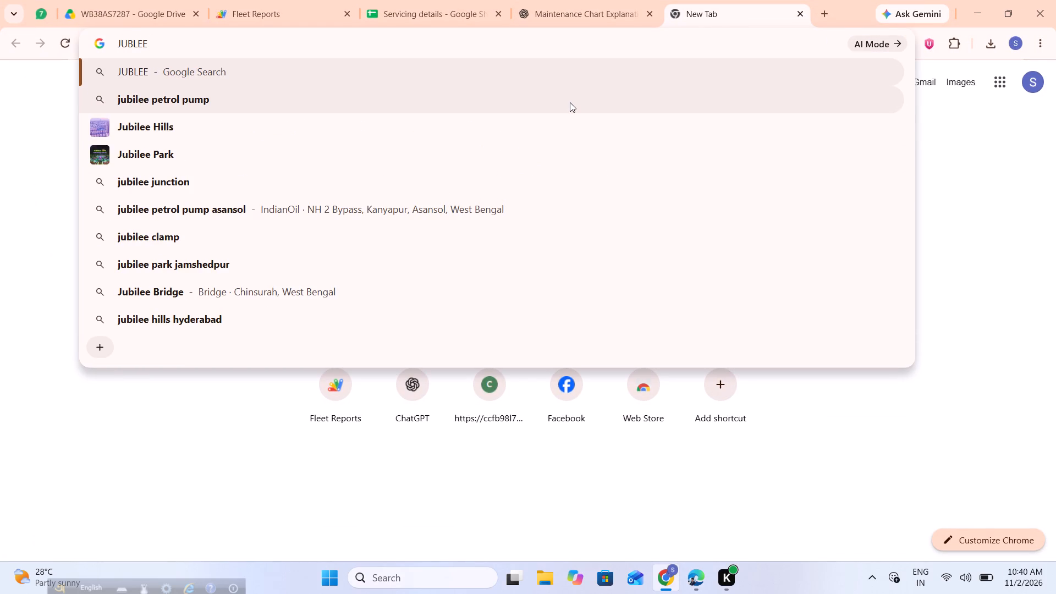
left_click(280, 99)
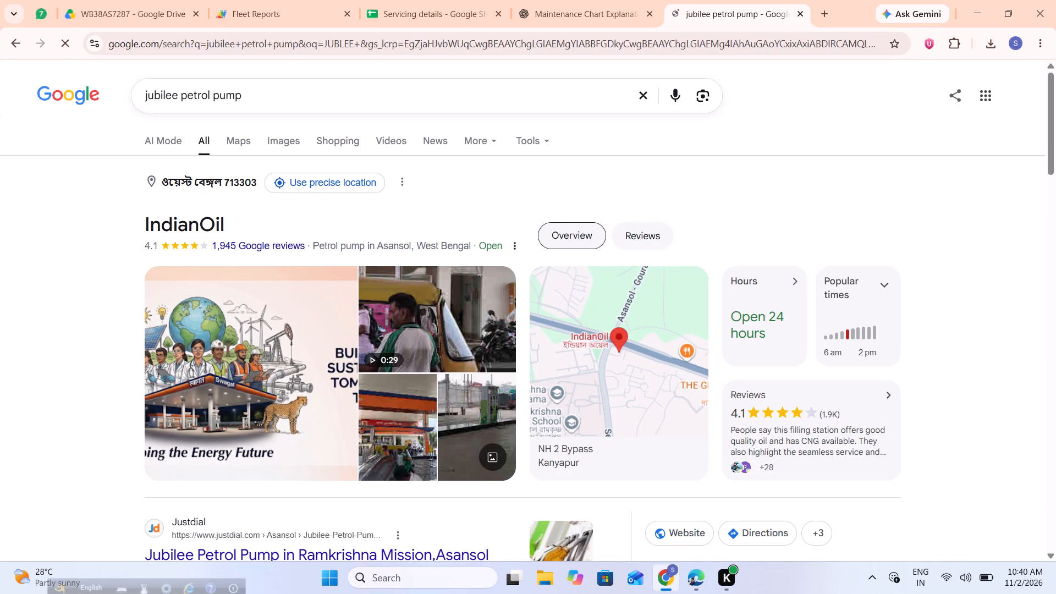
scroll(462, 176, "down", 2)
scroll(462, 176, "up", 5)
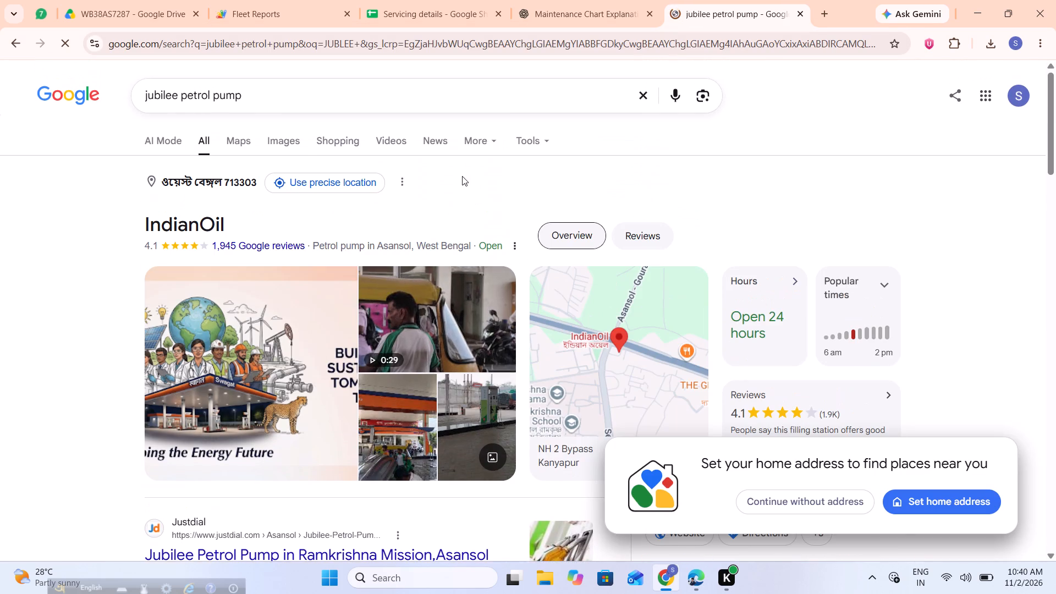
left_click(294, 147)
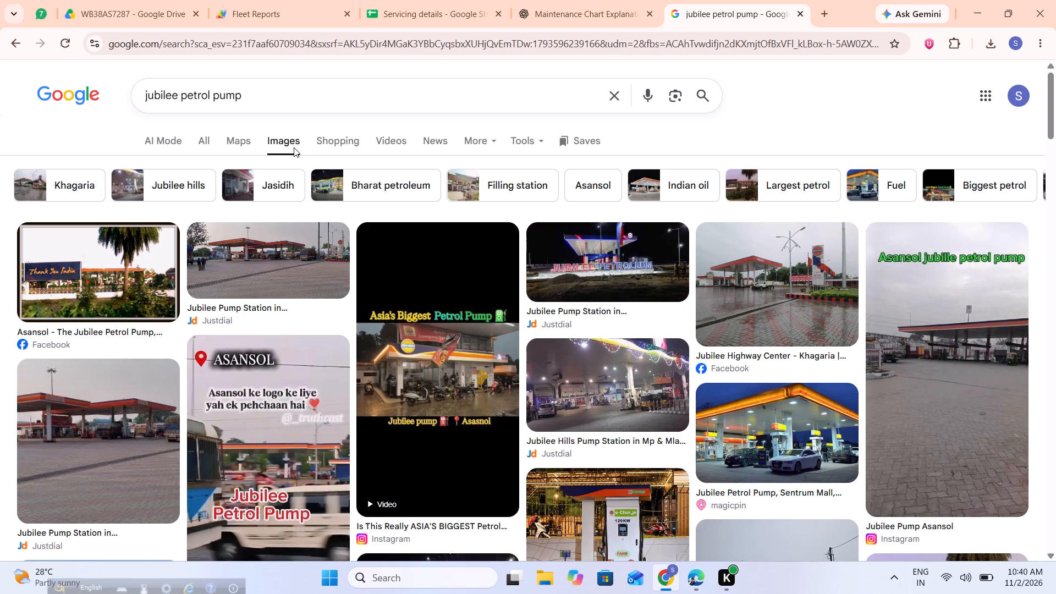
Search Google for "jubilee petrol pump OWNER", read the results across all categories, and close the search page.
left_click(324, 107)
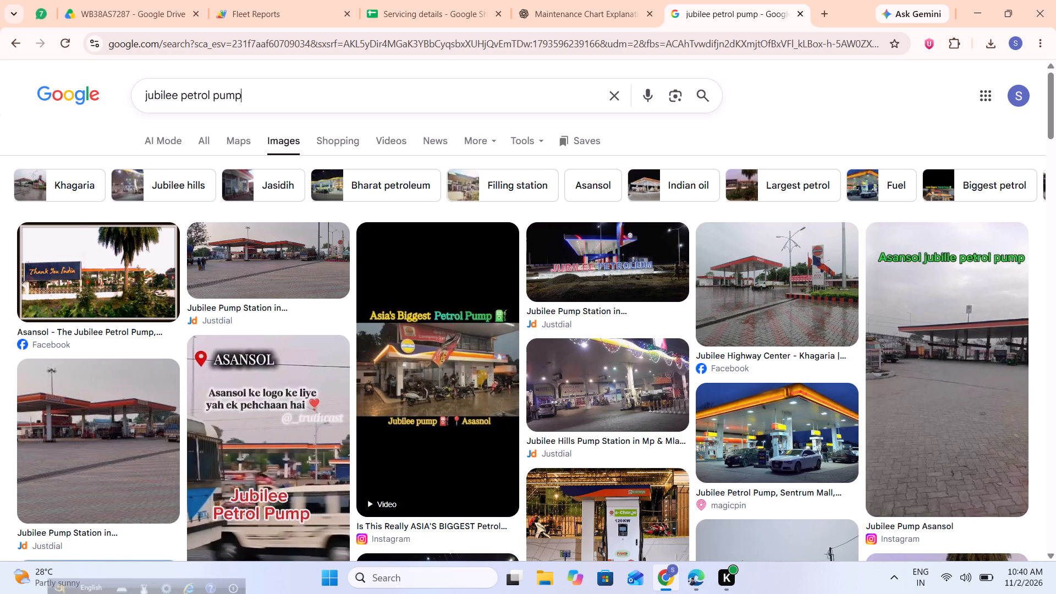
left_click(324, 107)
key("space")
type("OWNER")
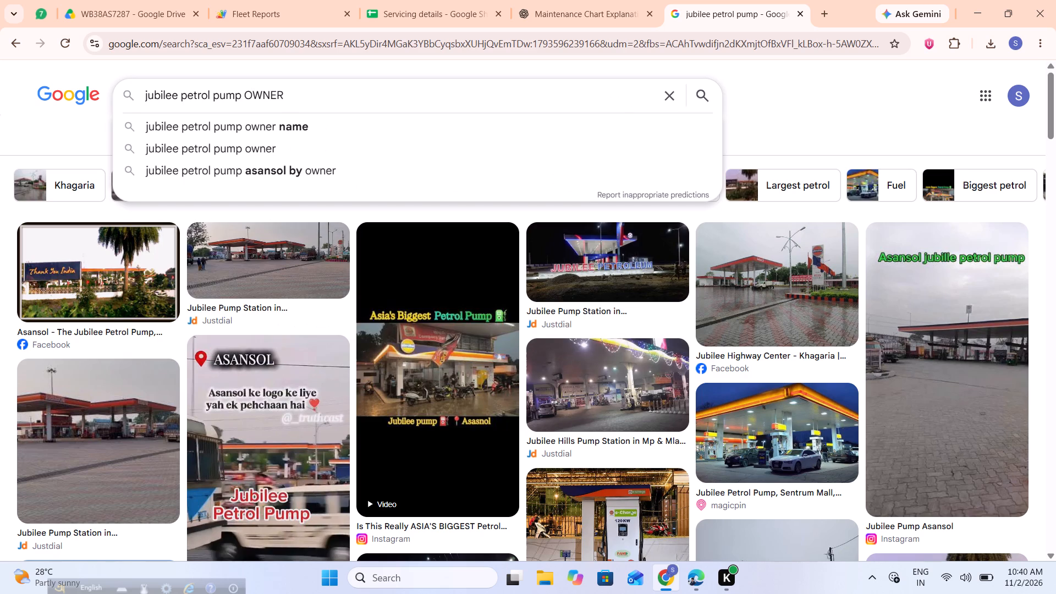
key("Down")
left_click(324, 107)
key("Return")
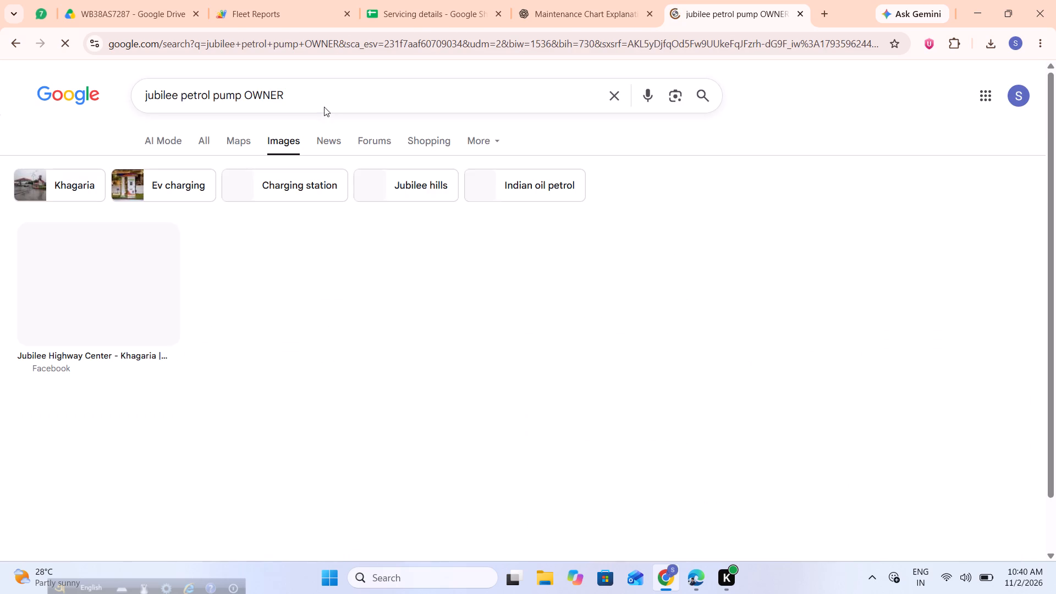
left_click(200, 138)
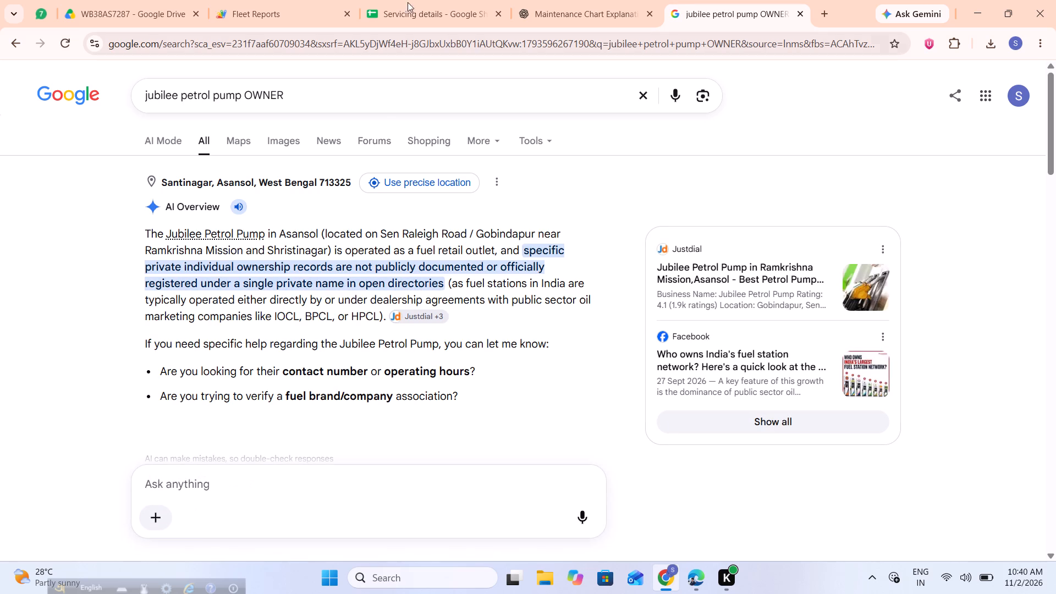
left_click(439, 0)
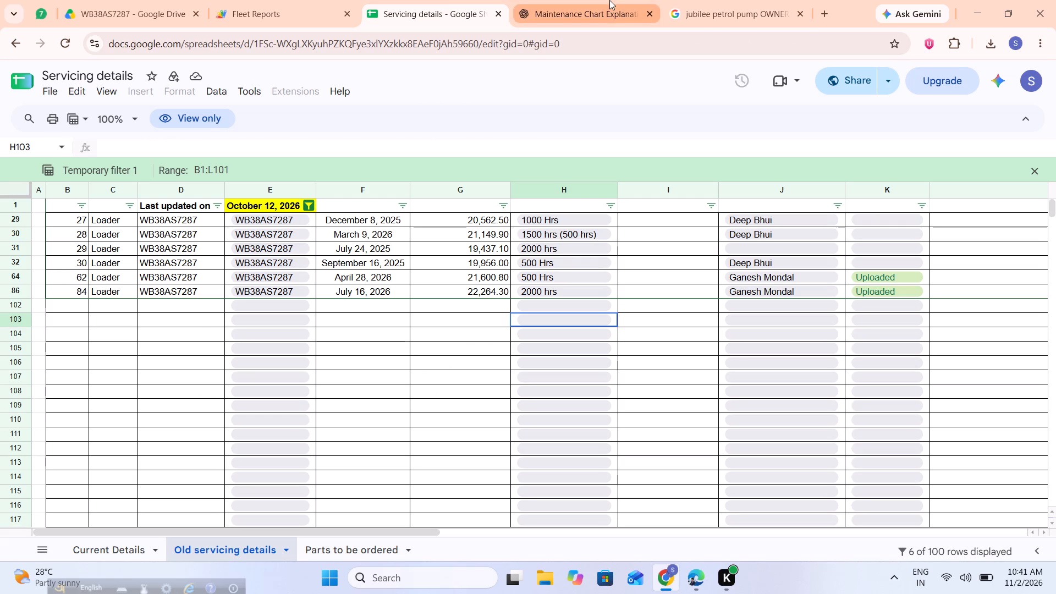
left_click(728, 0)
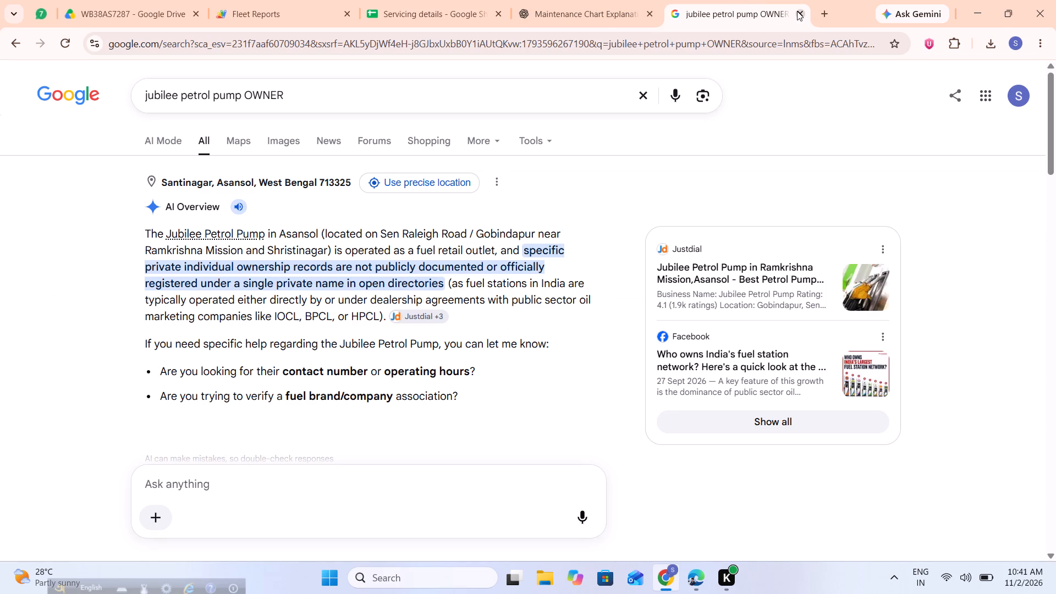
left_click(797, 11)
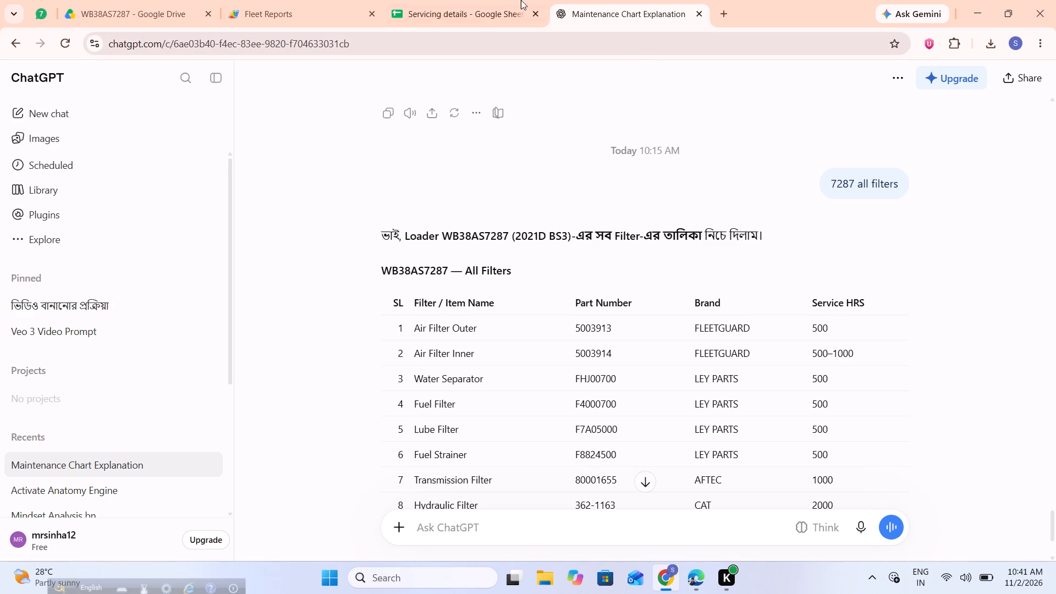
Check the loader's rows in the Servicing details spreadsheet, and re-examine the Fleet Reports form's entries and Recent Service Reports list.
left_click(463, 0)
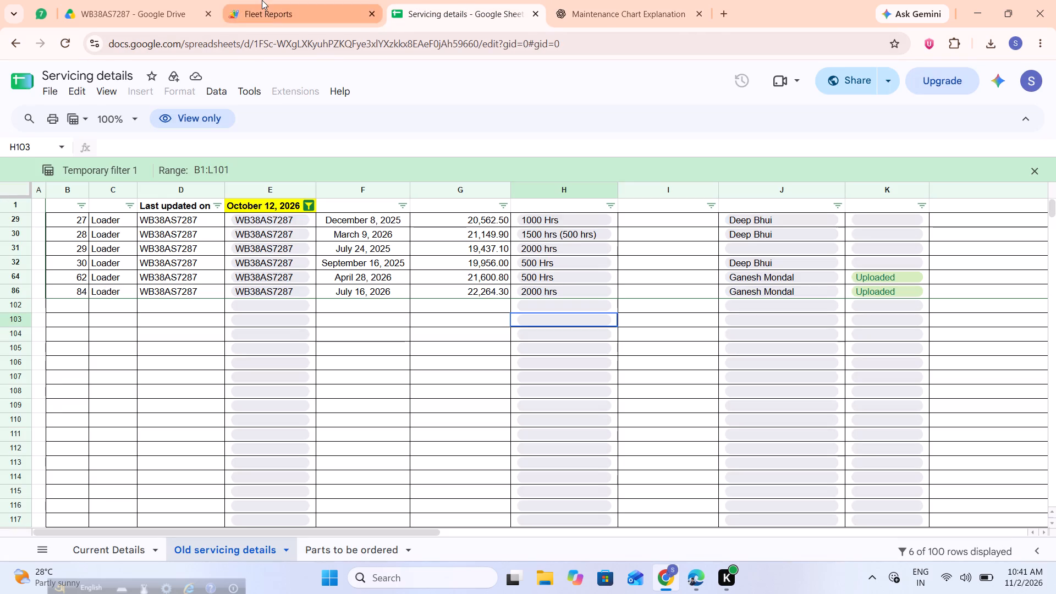
left_click(262, 0)
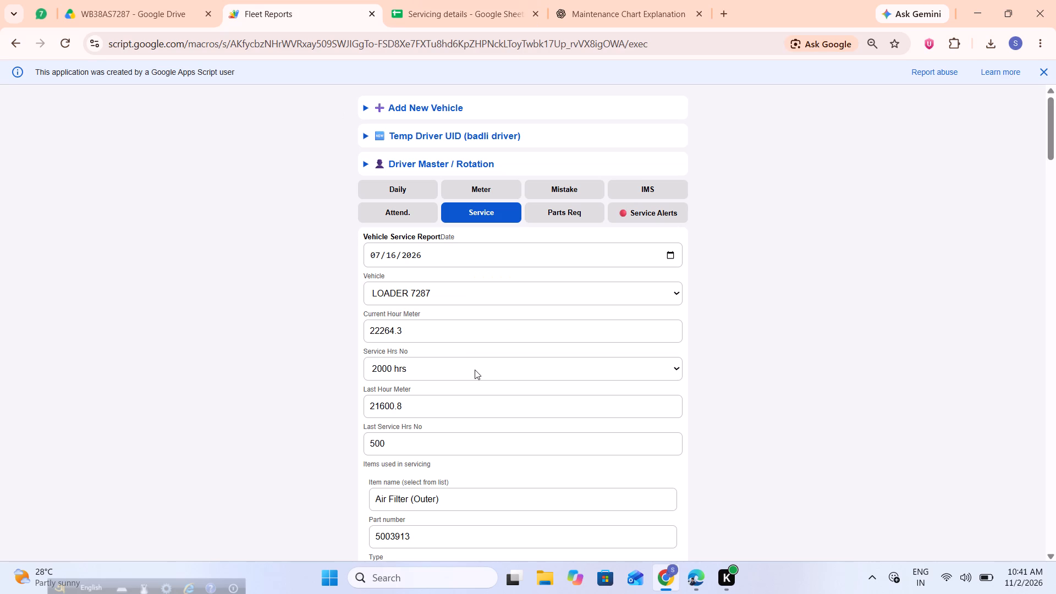
scroll(475, 370, "down", 2)
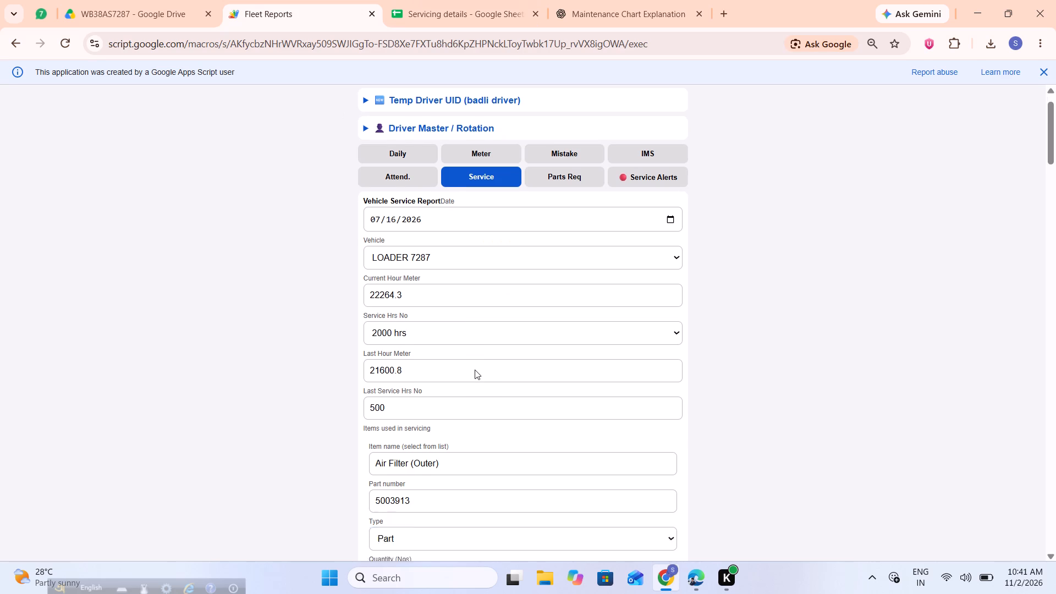
scroll(475, 370, "down", 9)
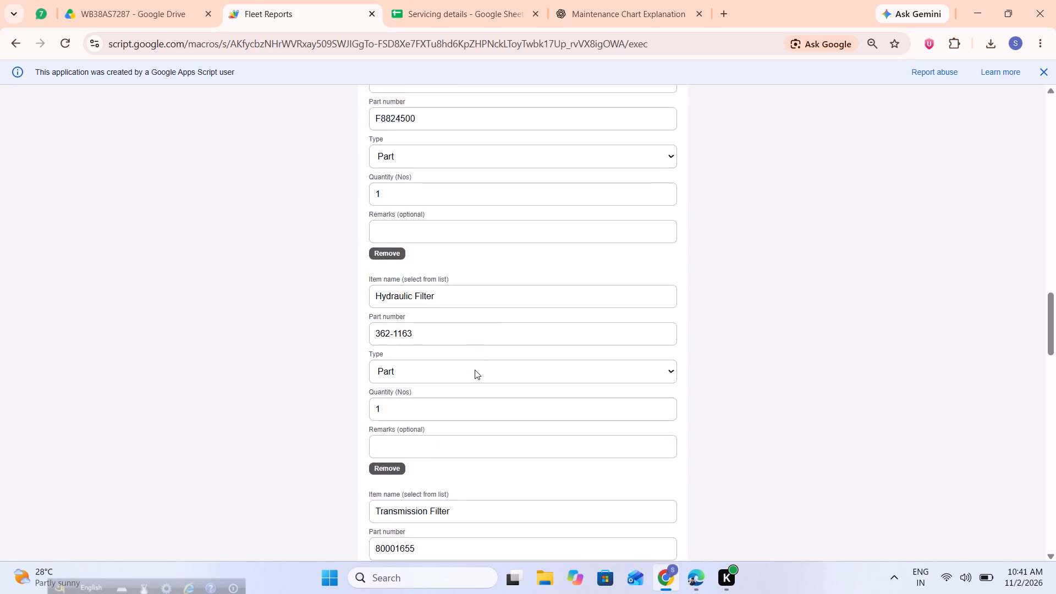
scroll(475, 370, "down", 8)
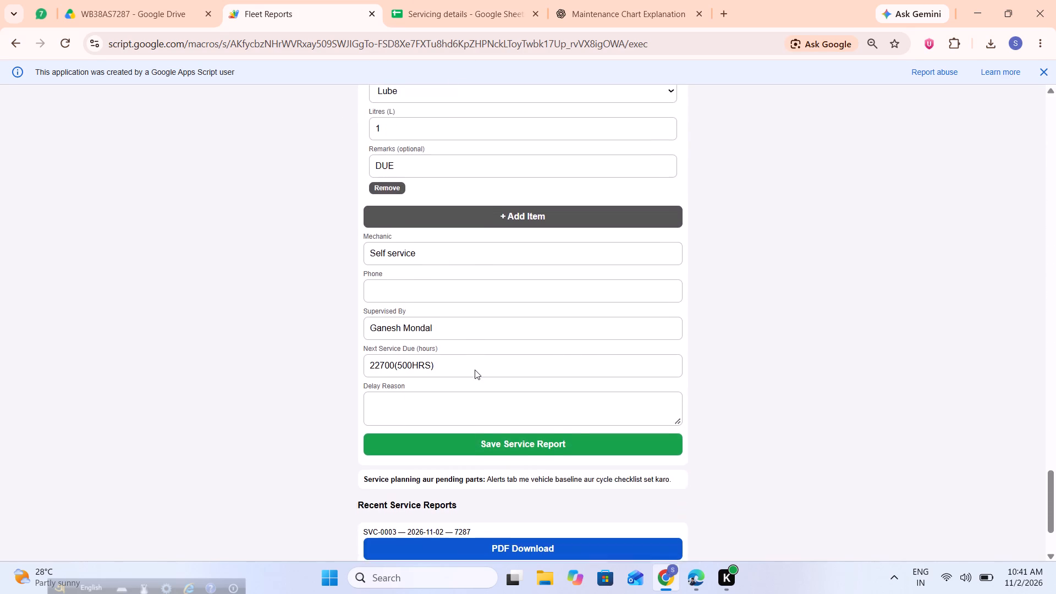
scroll(475, 370, "down", 3)
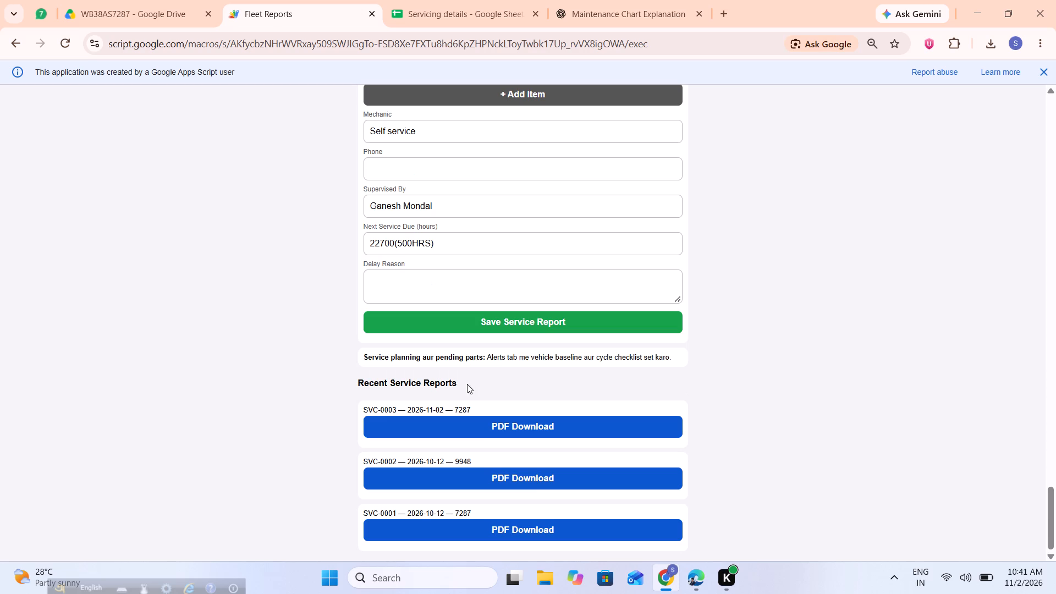
left_click_drag(464, 386, 450, 388)
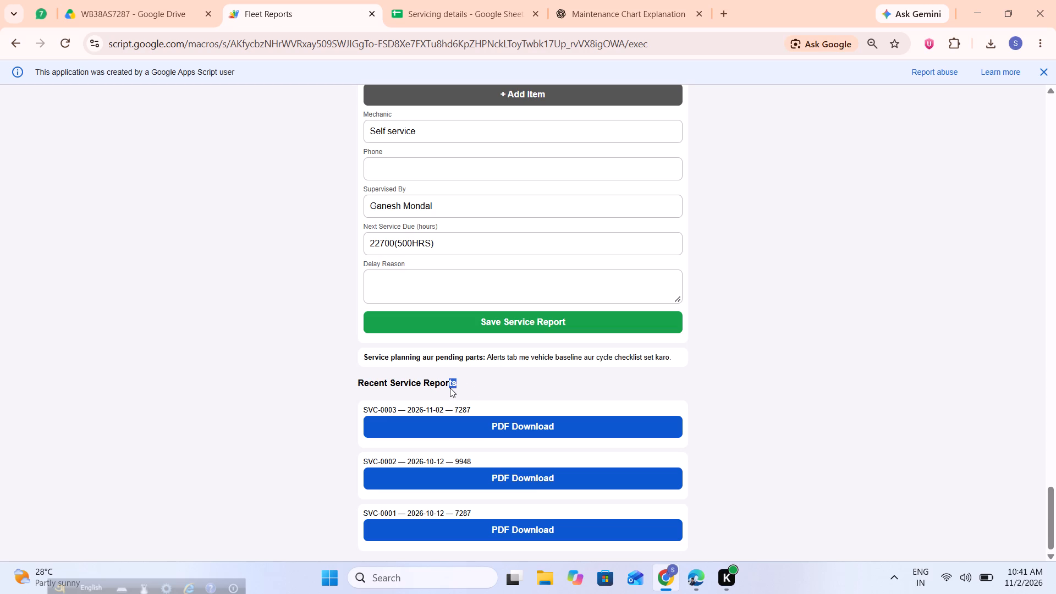
left_click_drag(450, 388, 450, 388)
left_click(450, 388)
scroll(450, 388, "up", 12)
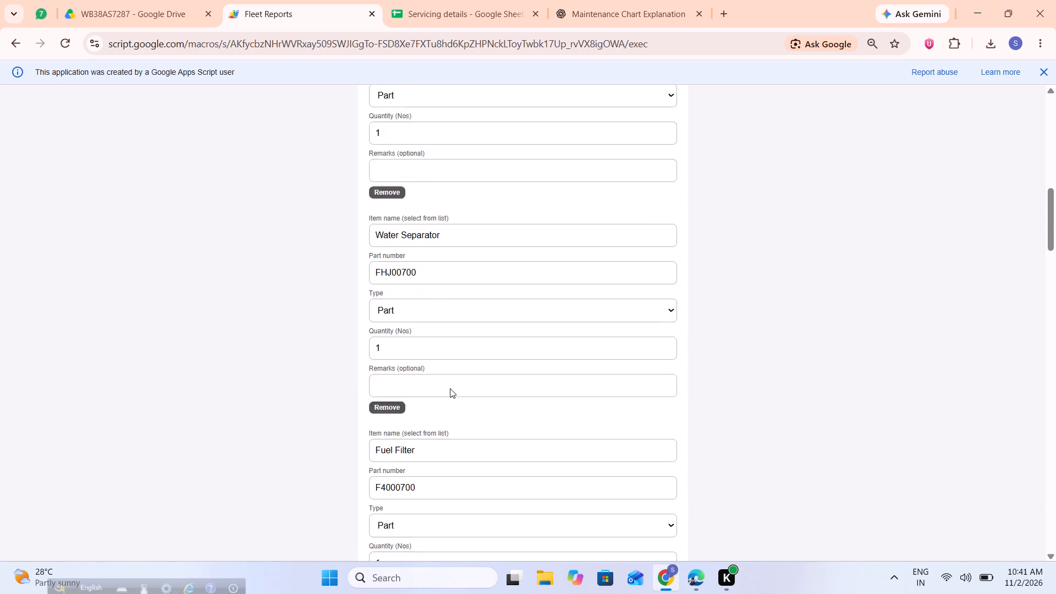
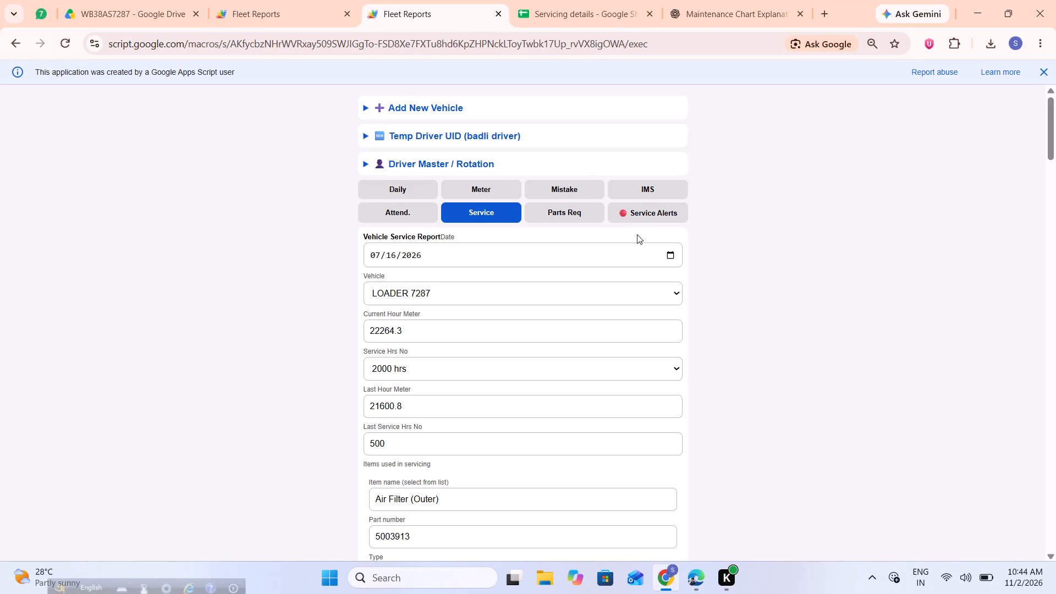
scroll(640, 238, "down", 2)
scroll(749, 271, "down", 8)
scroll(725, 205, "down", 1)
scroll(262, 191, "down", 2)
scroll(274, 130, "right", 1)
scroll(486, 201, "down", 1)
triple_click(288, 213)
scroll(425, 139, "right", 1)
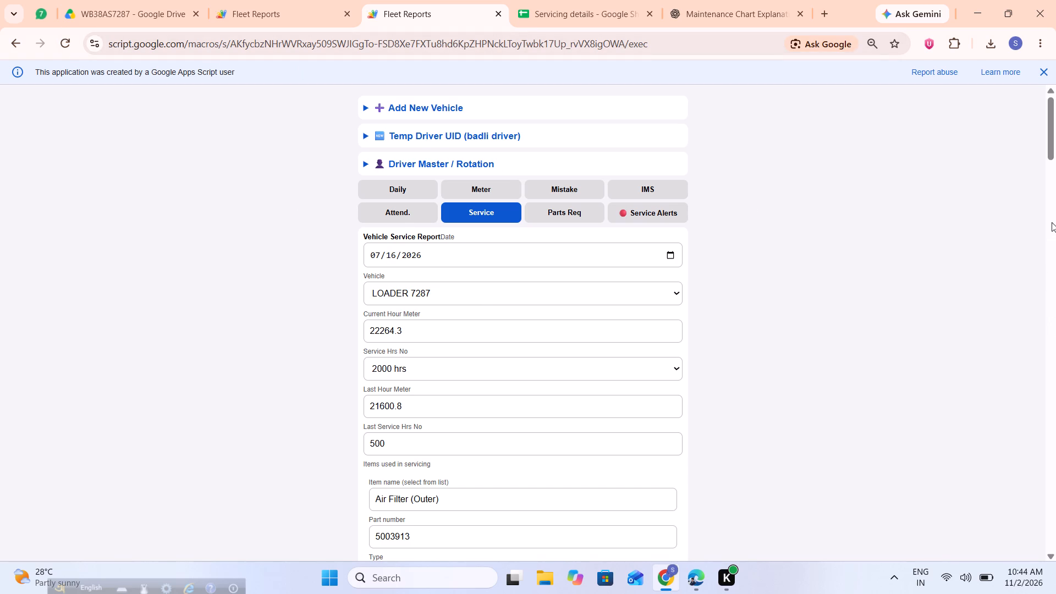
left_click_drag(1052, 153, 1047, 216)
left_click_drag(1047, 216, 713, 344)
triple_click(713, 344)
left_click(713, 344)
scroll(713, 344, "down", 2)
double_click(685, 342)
Reload the Fleet Reports page holding the LOADER 7287 service report form.
key("ctrl+r")
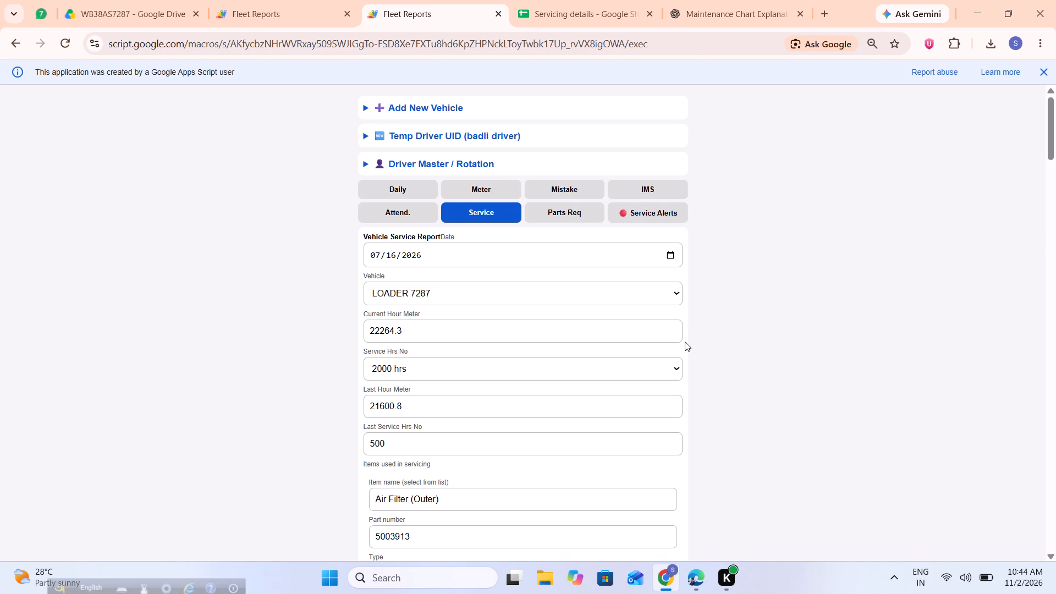